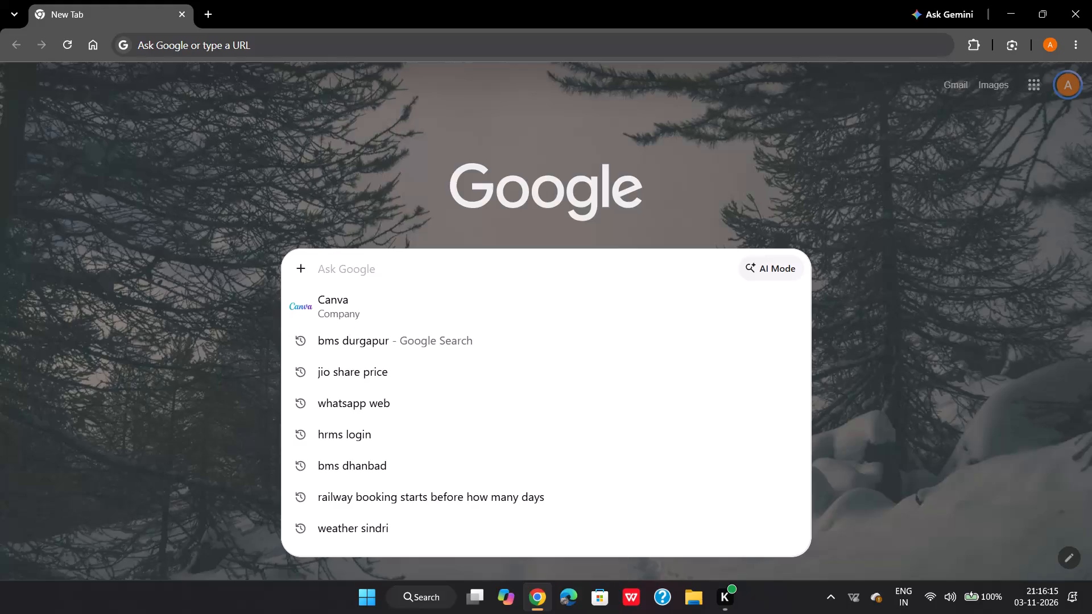
Open the Canva website and open the recent "Krrish creative" presentation for editing.
{"action": "left_click", "coordinate": [502, 321]}
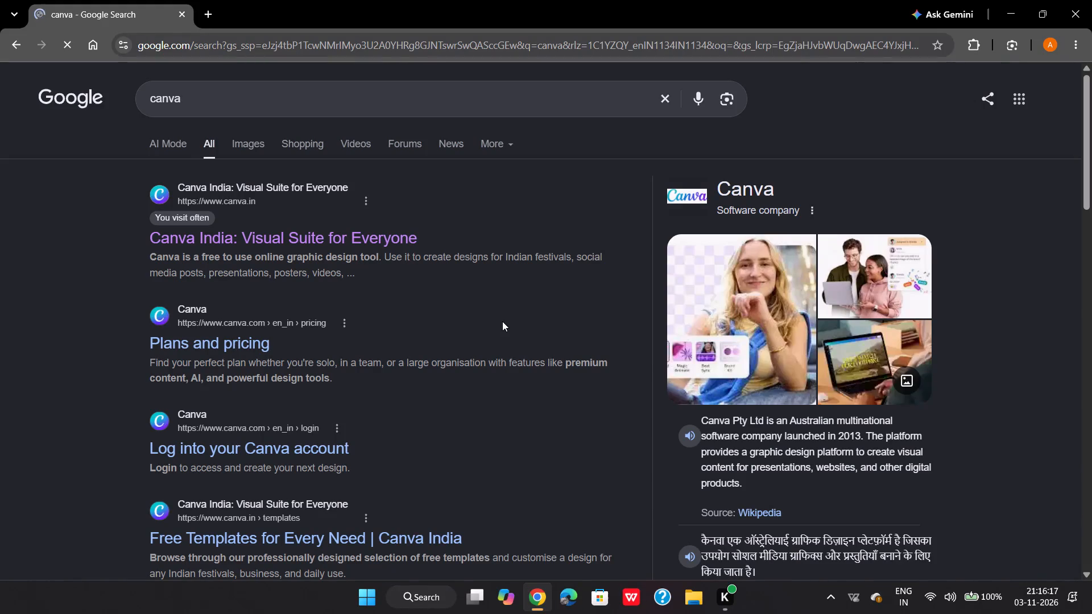
{"action": "left_click", "coordinate": [338, 234]}
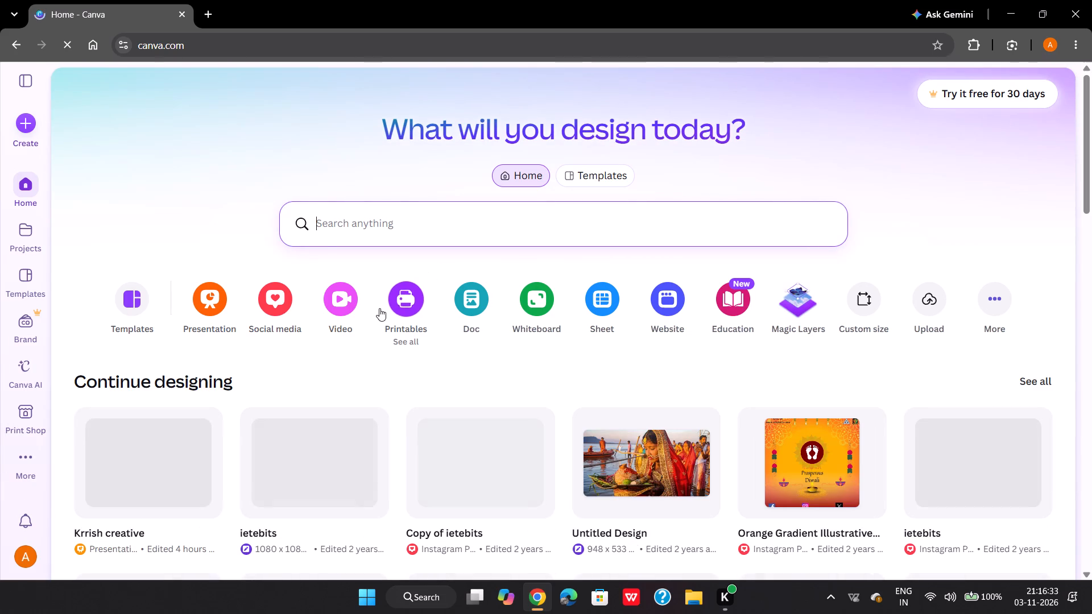
{"action": "scroll", "coordinate": [378, 335], "scroll_direction": "down", "scroll_amount": 2}
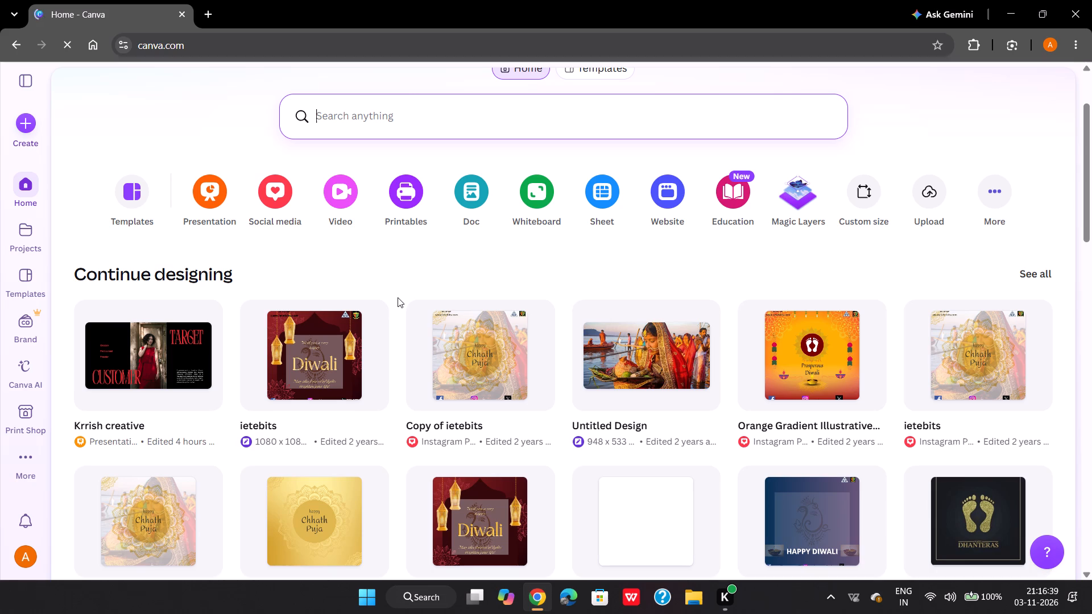
{"action": "scroll", "coordinate": [398, 297], "scroll_direction": "down", "scroll_amount": 3}
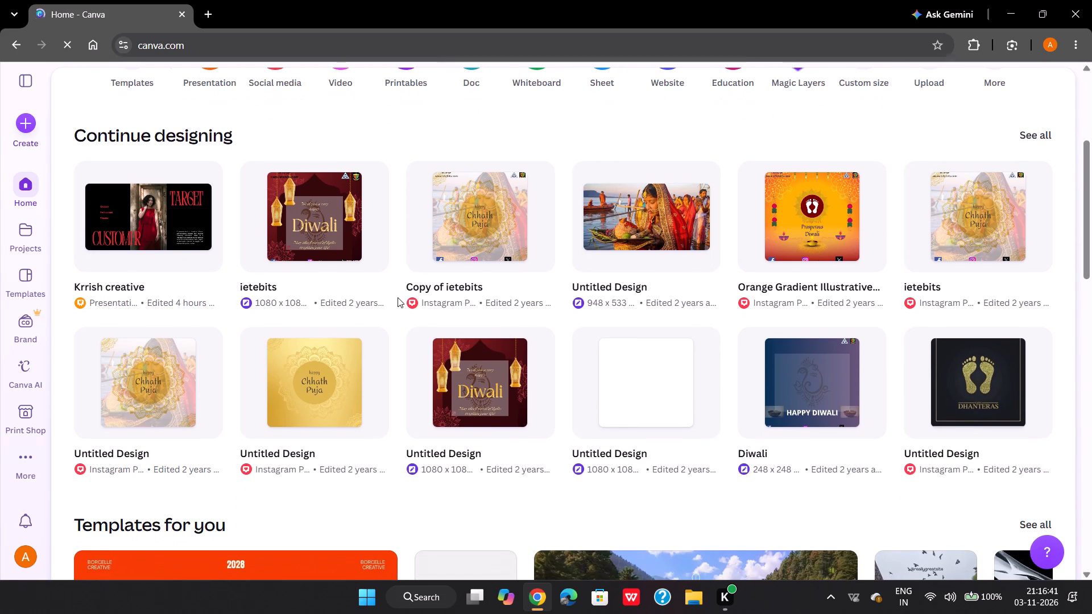
{"action": "scroll", "coordinate": [398, 297], "scroll_direction": "down", "scroll_amount": 1}
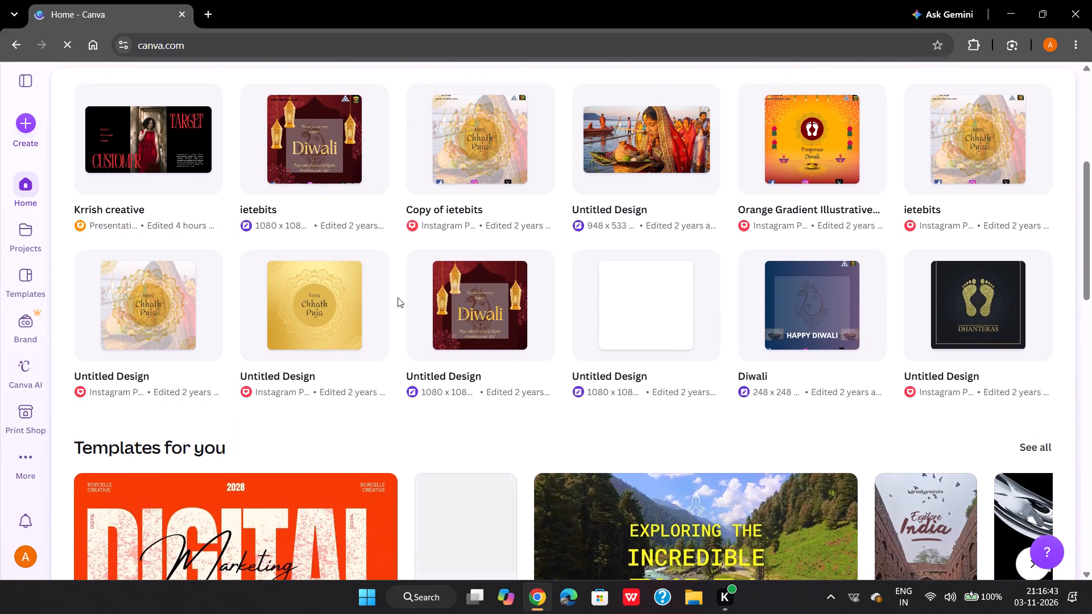
{"action": "scroll", "coordinate": [398, 297], "scroll_direction": "up", "scroll_amount": 2}
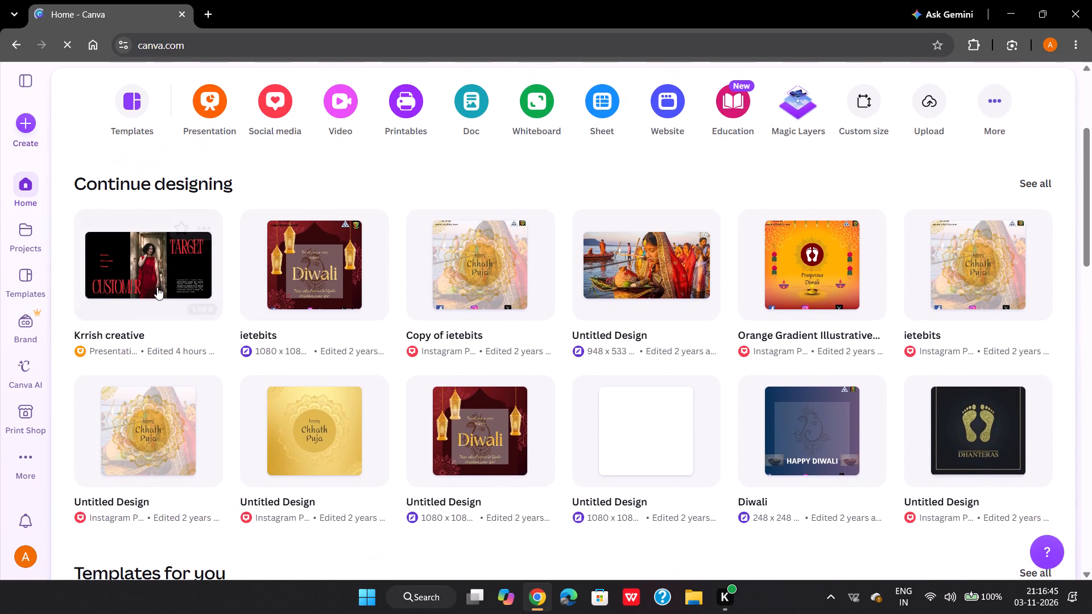
{"action": "left_click", "coordinate": [155, 269]}
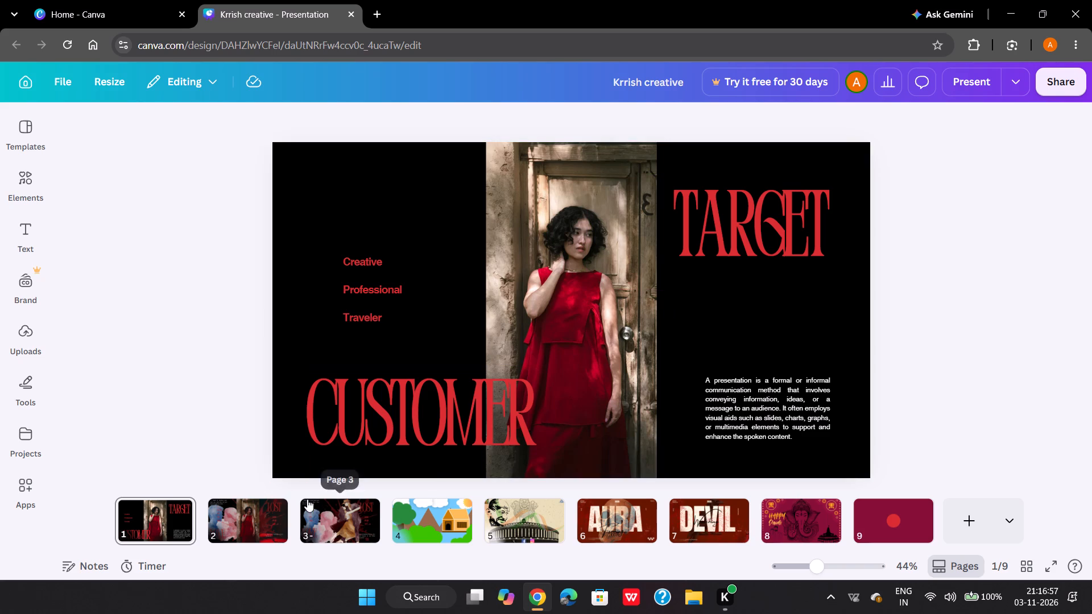
Look through the presentation's slides from page 2 to the final page 9.
{"action": "left_click", "coordinate": [250, 523]}
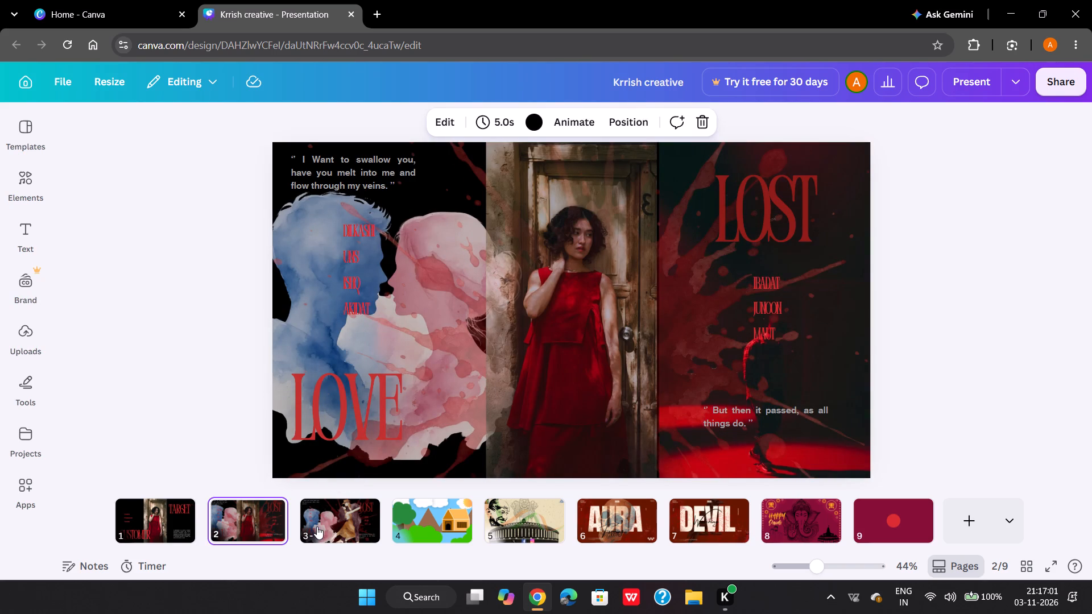
{"action": "left_click", "coordinate": [317, 526]}
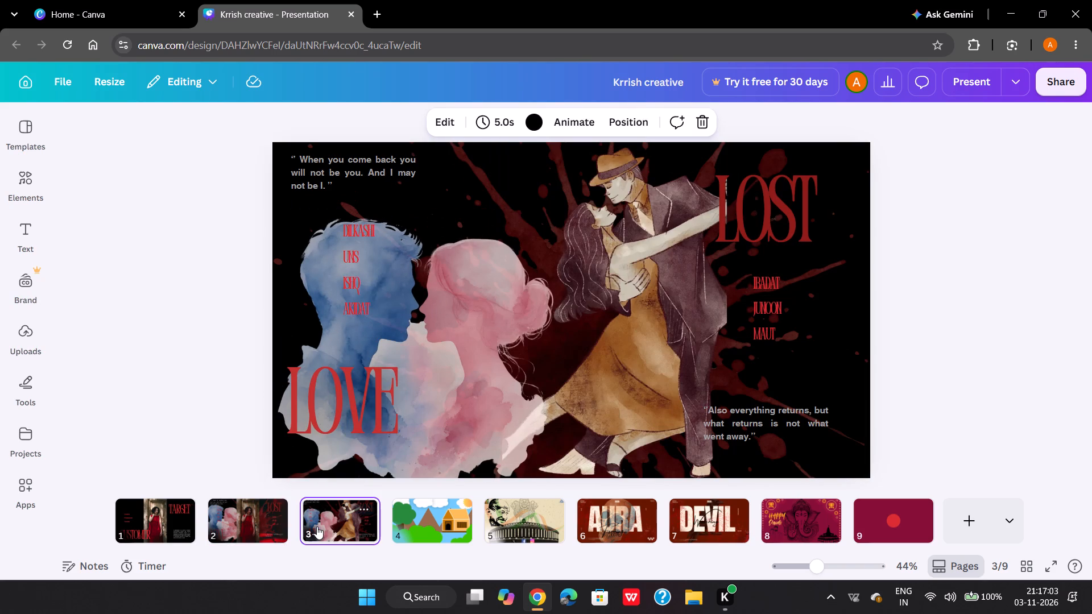
{"action": "left_click", "coordinate": [419, 524]}
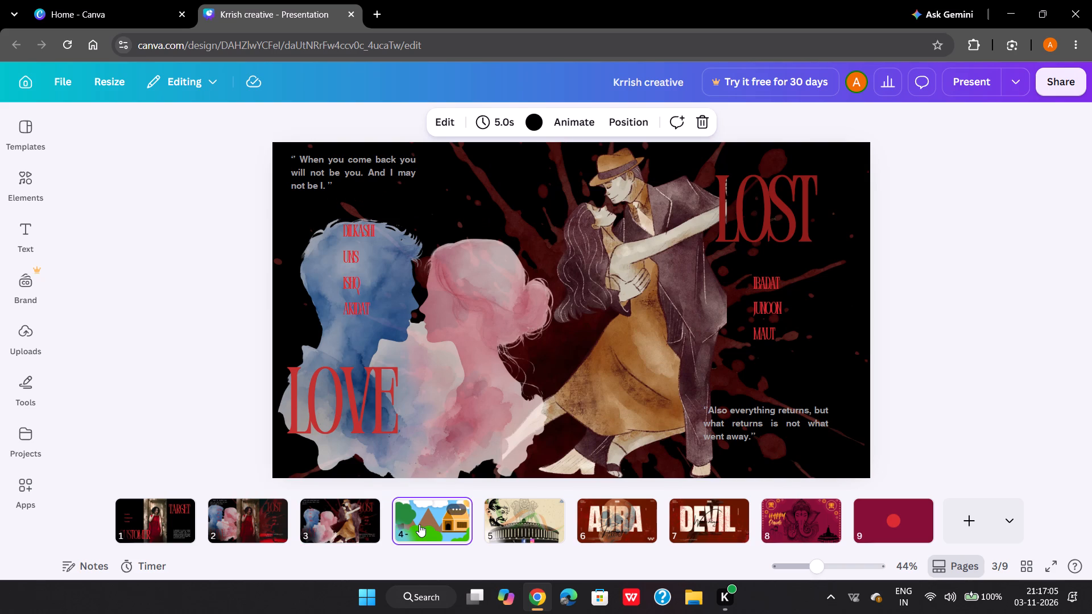
{"action": "left_click", "coordinate": [510, 522]}
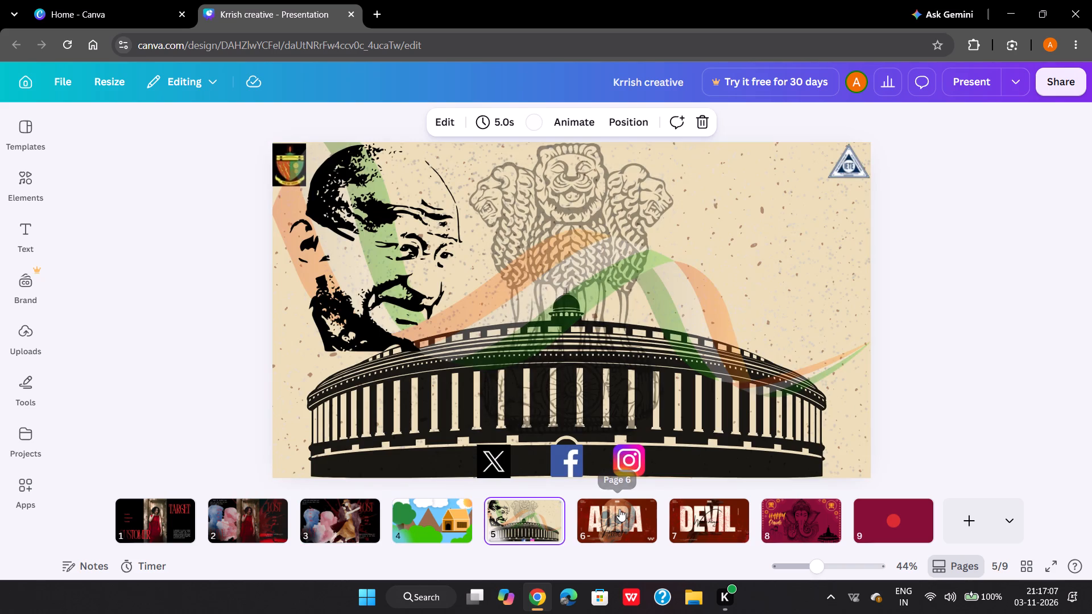
{"action": "left_click", "coordinate": [619, 509]}
{"action": "left_click", "coordinate": [690, 510]}
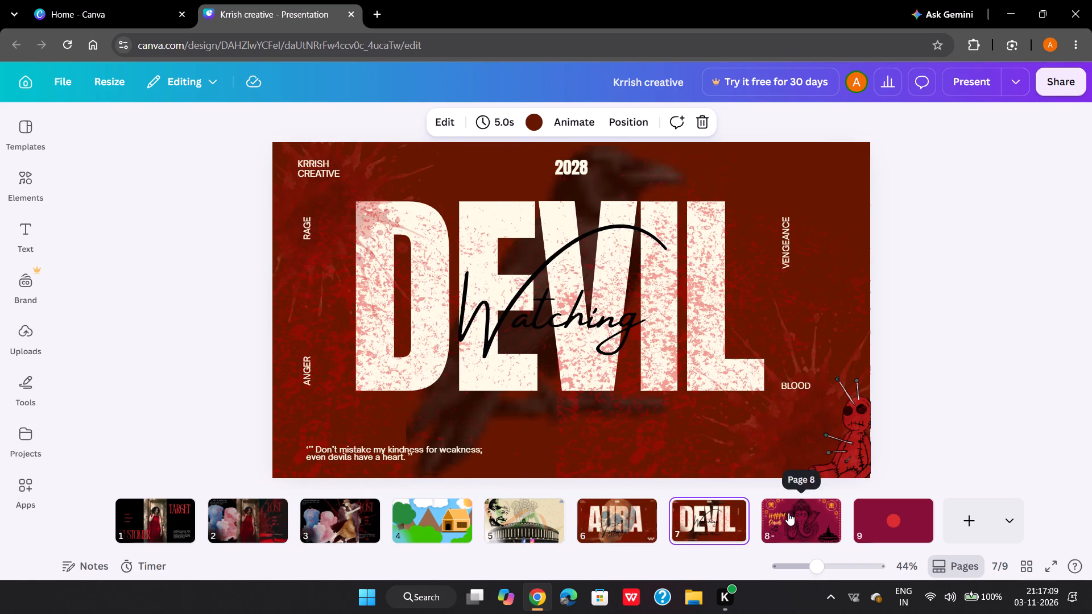
{"action": "left_click", "coordinate": [788, 513]}
{"action": "left_click", "coordinate": [874, 520]}
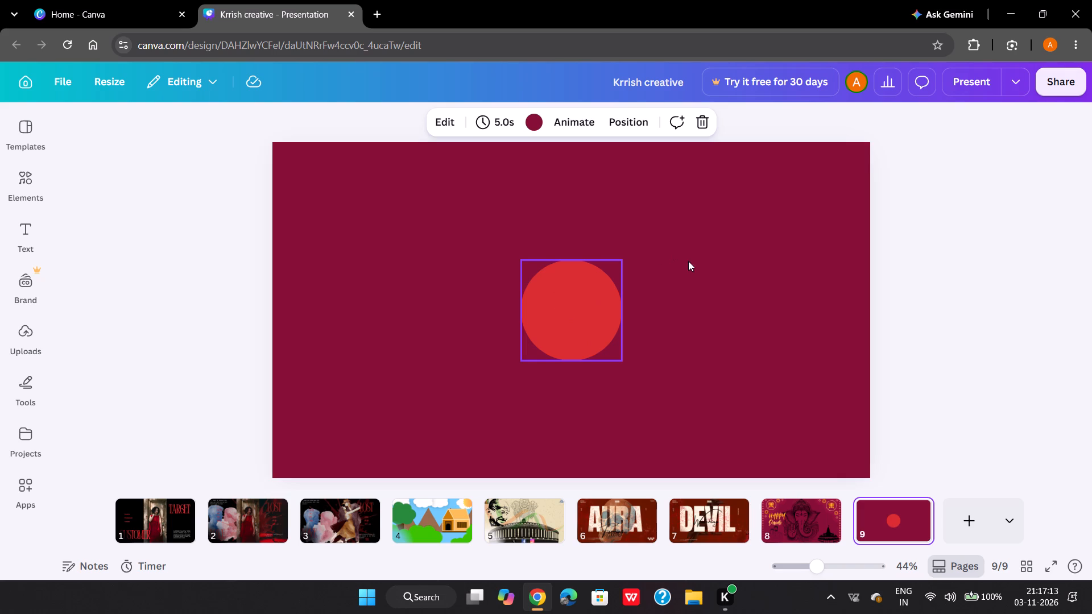
Recolour the red circle on page 9 with the yellow-to-orange 90° linear gradient.
{"action": "left_click", "coordinate": [537, 296]}
{"action": "left_click", "coordinate": [472, 118]}
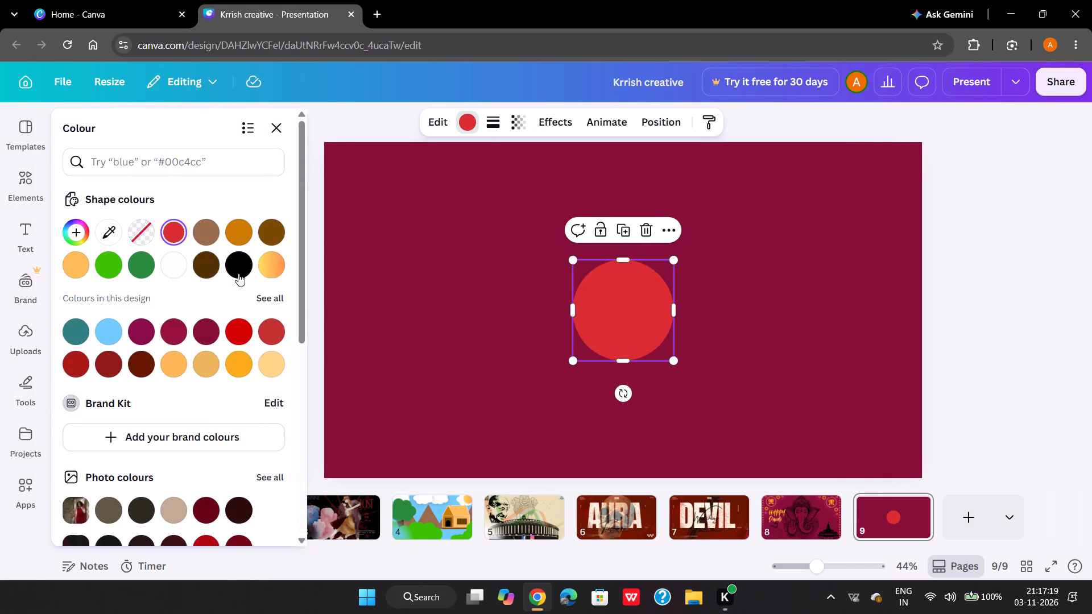
{"action": "left_click", "coordinate": [268, 270]}
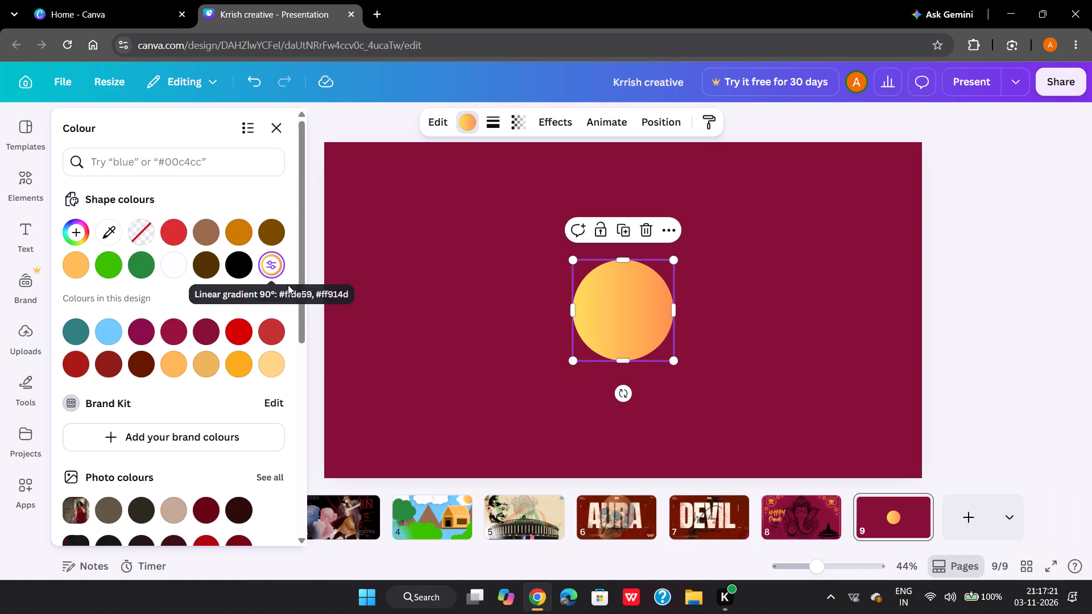
Change the background colour of page 9 to light blue.
{"action": "left_click", "coordinate": [424, 328]}
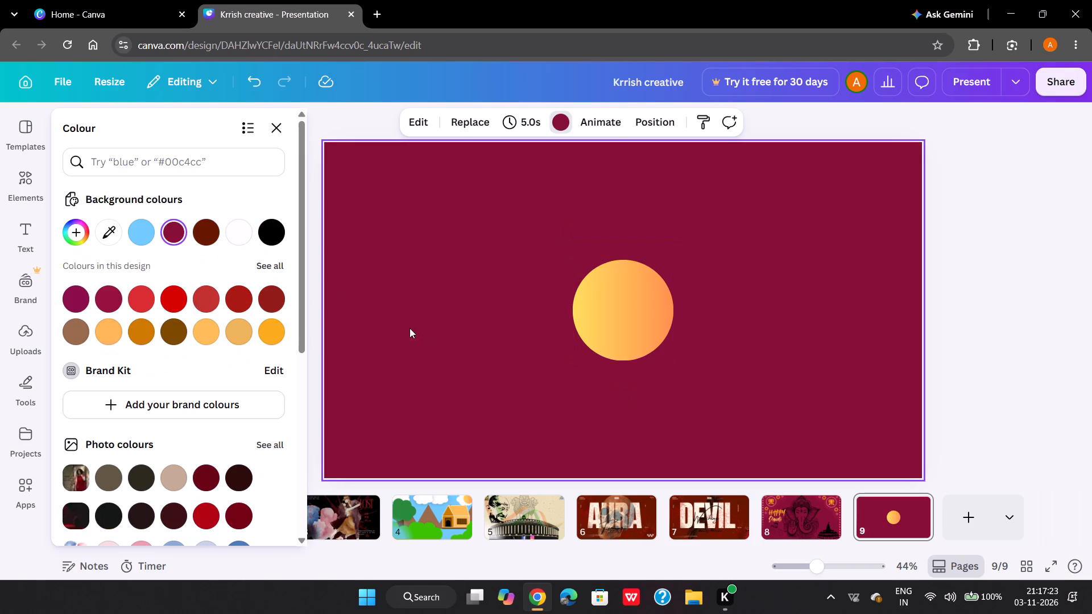
{"action": "left_click", "coordinate": [139, 235]}
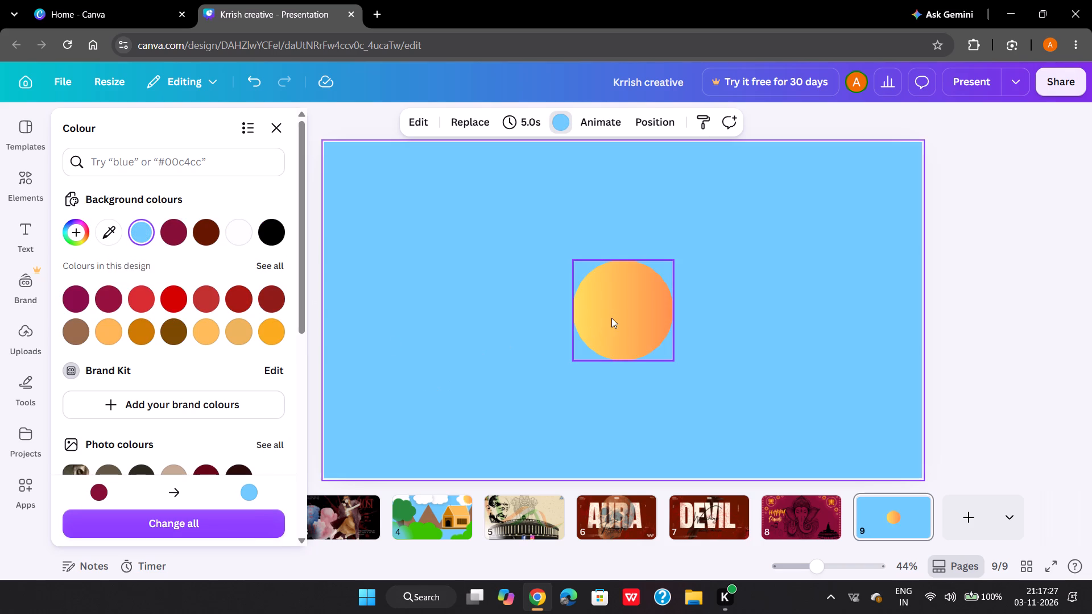
Move the gradient circle into the slide's upper-right corner so that it extends partly beyond the top and right edges.
{"action": "left_click_drag", "start_coordinate": [611, 318], "coordinate": [785, 230]}
{"action": "left_click_drag", "start_coordinate": [796, 225], "coordinate": [875, 196]}
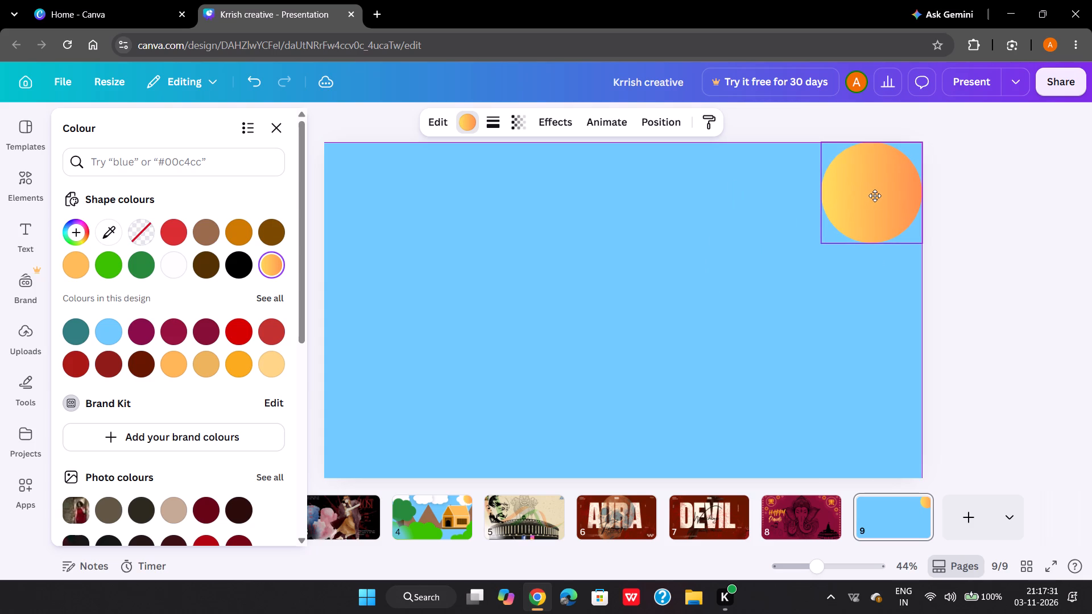
{"action": "left_click_drag", "start_coordinate": [875, 196], "coordinate": [892, 172]}
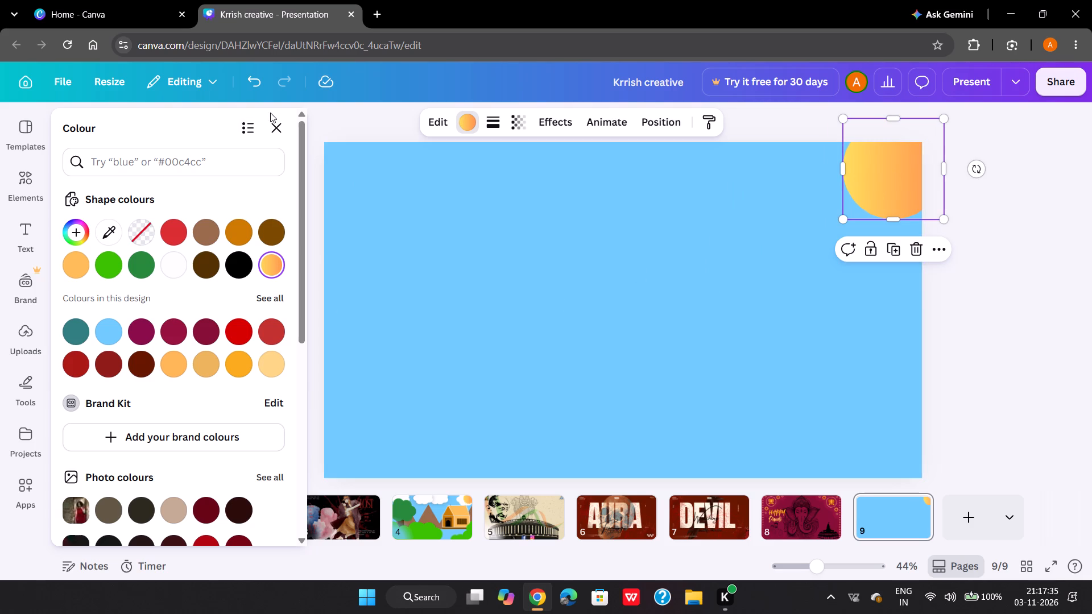
{"action": "left_click", "coordinate": [280, 123]}
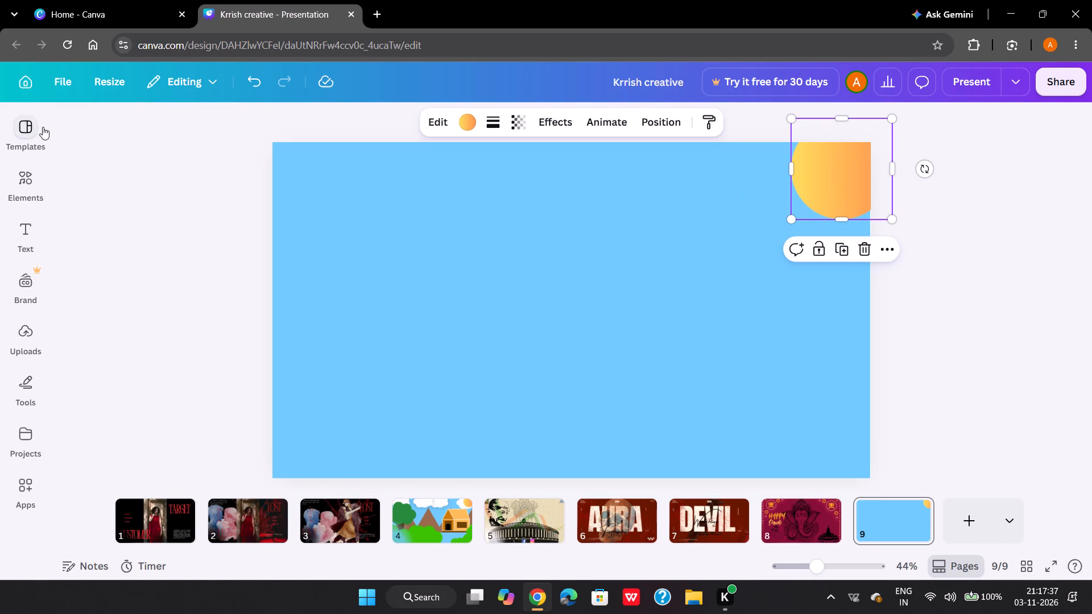
Search the design library for "rays" and narrow the results to all matching graphics.
{"action": "left_click", "coordinate": [24, 135]}
{"action": "left_click", "coordinate": [105, 131]}
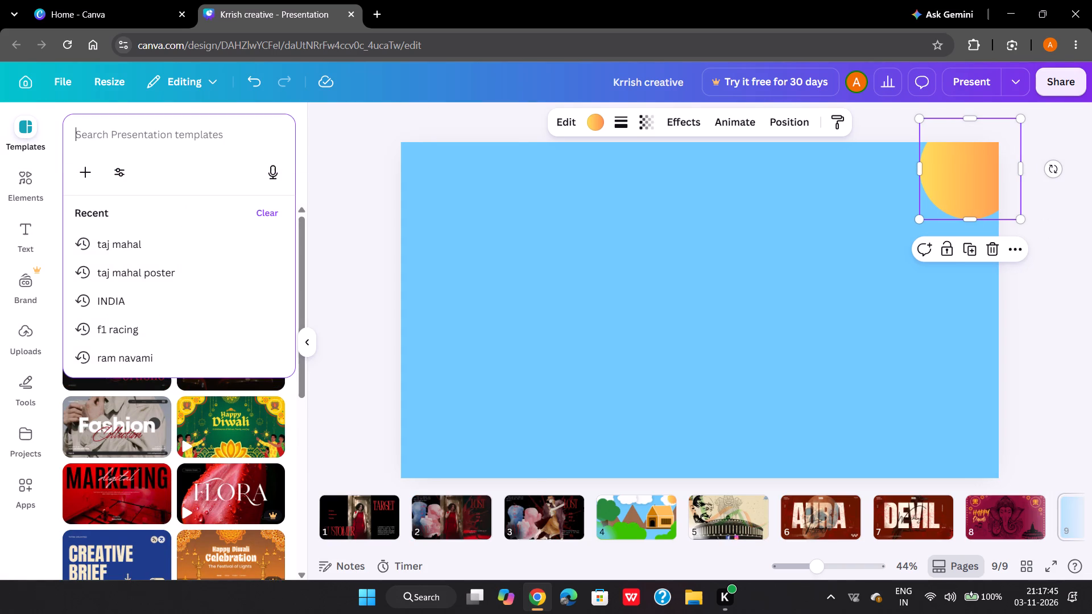
{"action": "type", "text": "rays"}
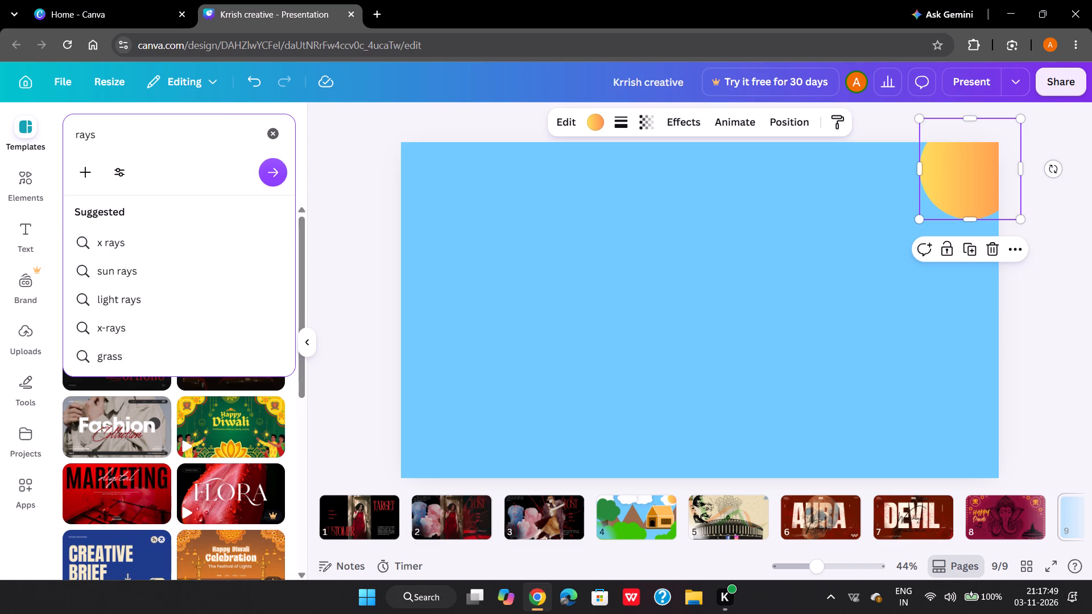
{"action": "left_click", "coordinate": [272, 180]}
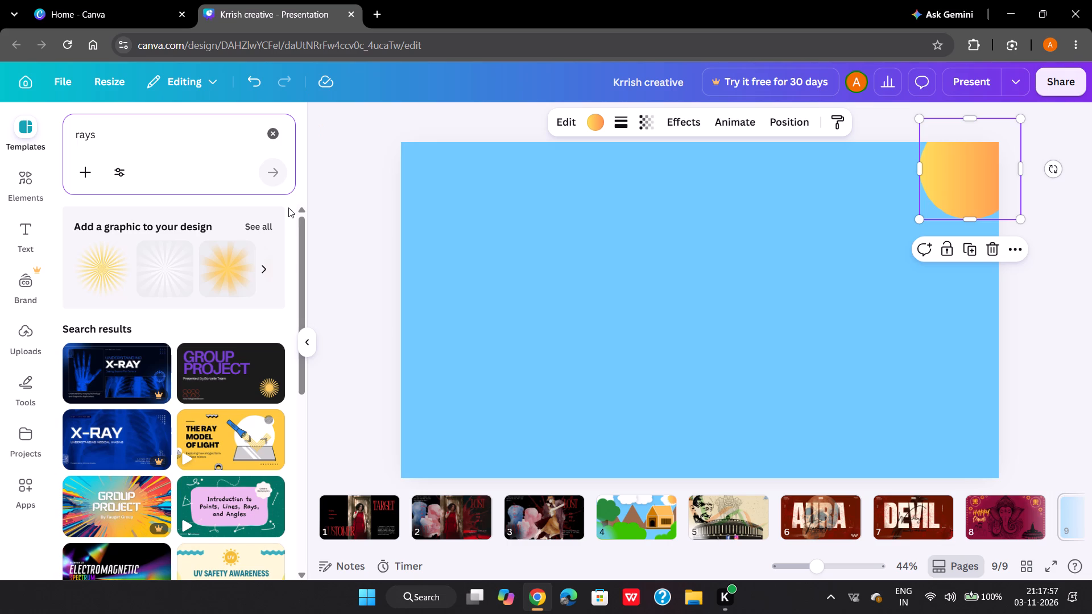
{"action": "left_click", "coordinate": [264, 223]}
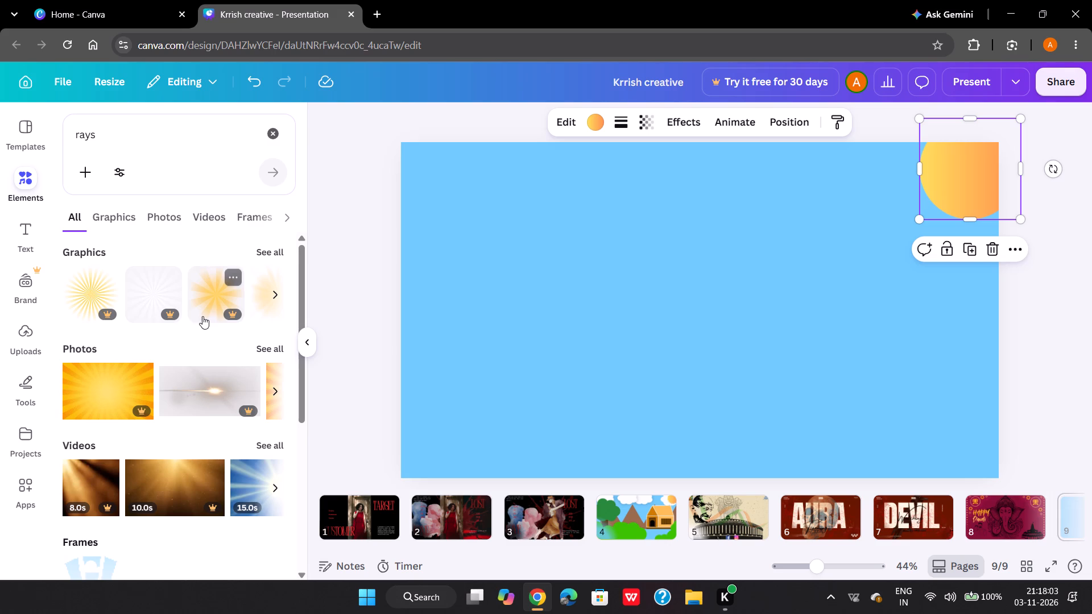
{"action": "scroll", "coordinate": [201, 317], "scroll_direction": "down", "scroll_amount": 4}
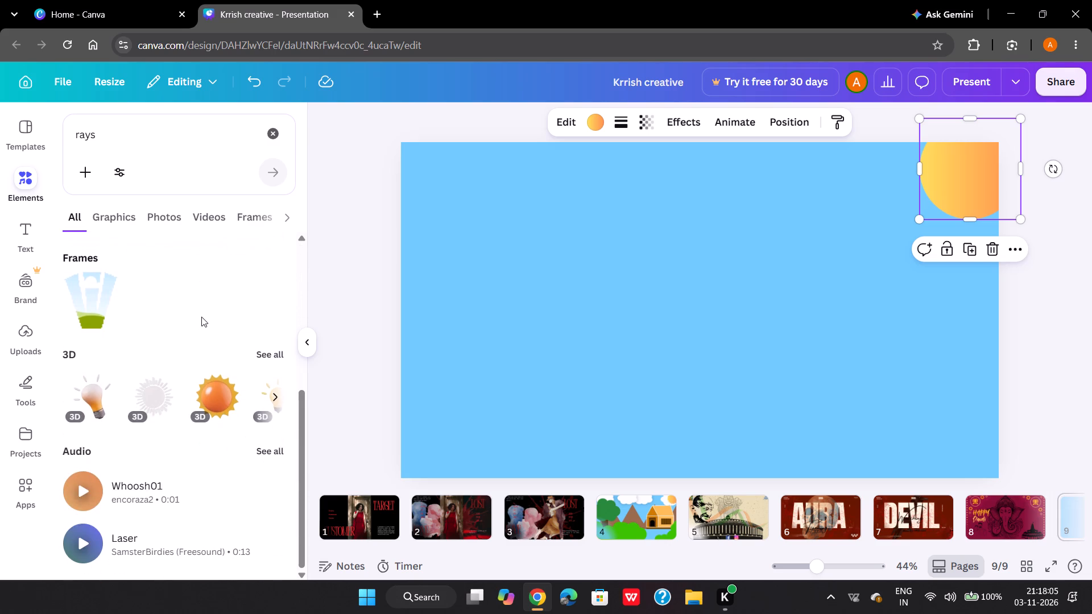
{"action": "scroll", "coordinate": [201, 317], "scroll_direction": "up", "scroll_amount": 6}
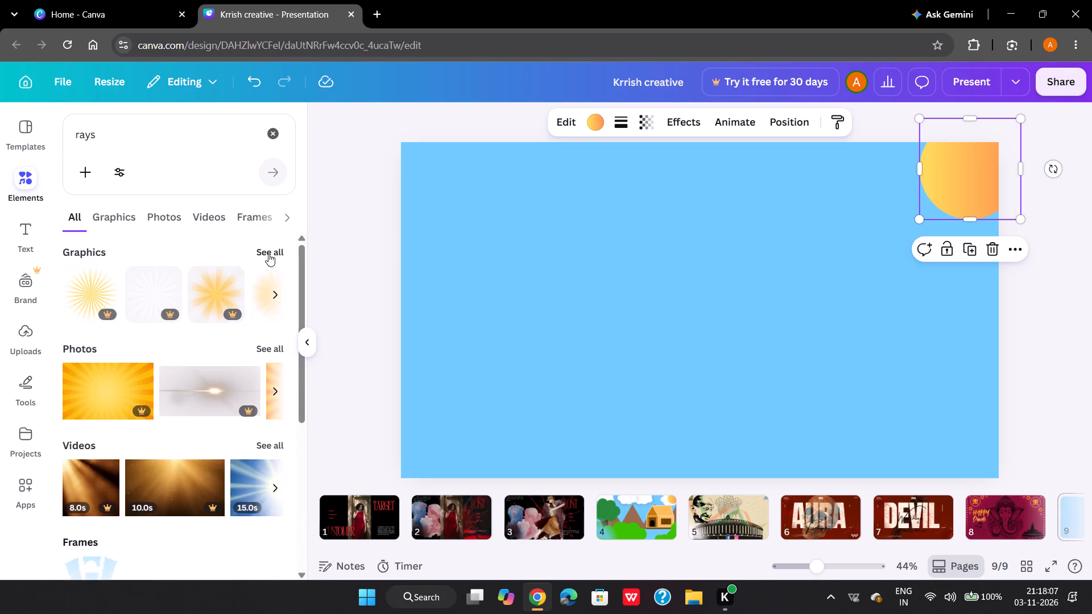
{"action": "left_click", "coordinate": [268, 254]}
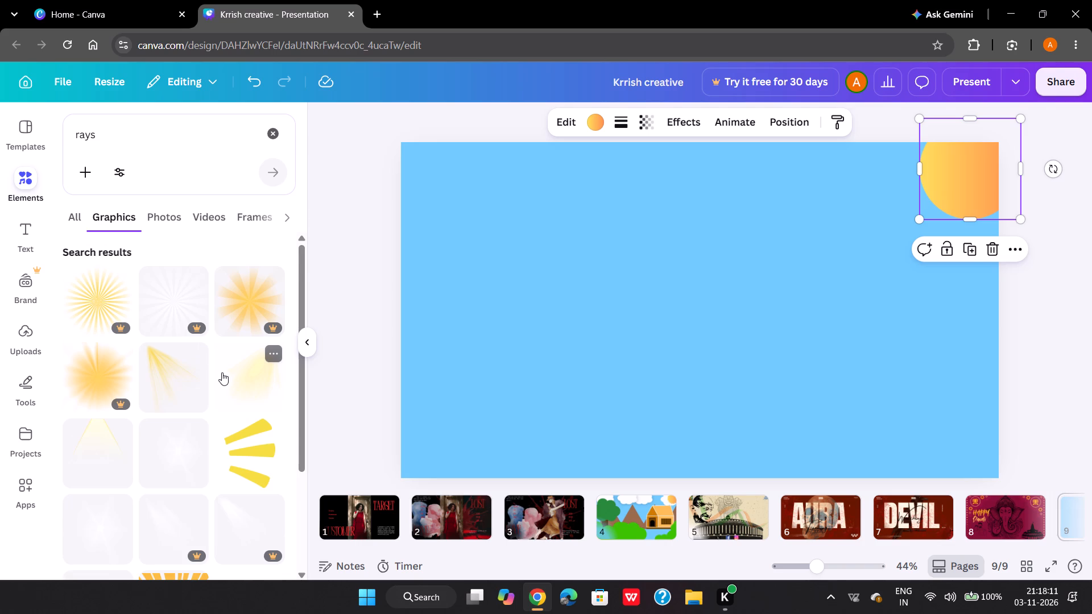
Find the bright yellow sunburst with soft, fading rays among the free graphics and add it to page 9.
{"action": "scroll", "coordinate": [222, 372], "scroll_direction": "down", "scroll_amount": 2}
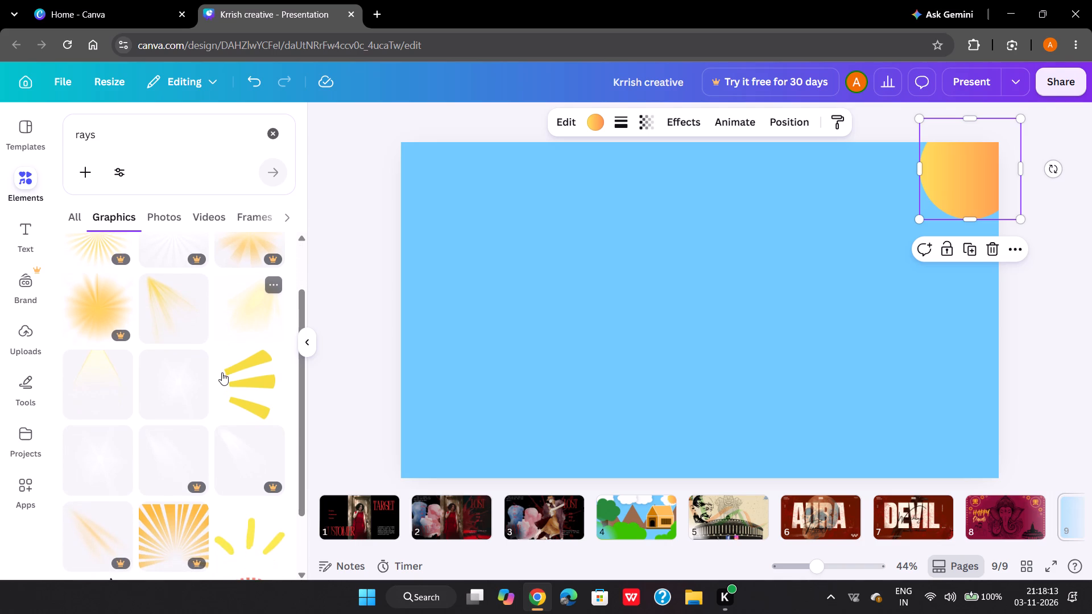
{"action": "scroll", "coordinate": [222, 372], "scroll_direction": "up", "scroll_amount": 1}
{"action": "scroll", "coordinate": [222, 372], "scroll_direction": "down", "scroll_amount": 3}
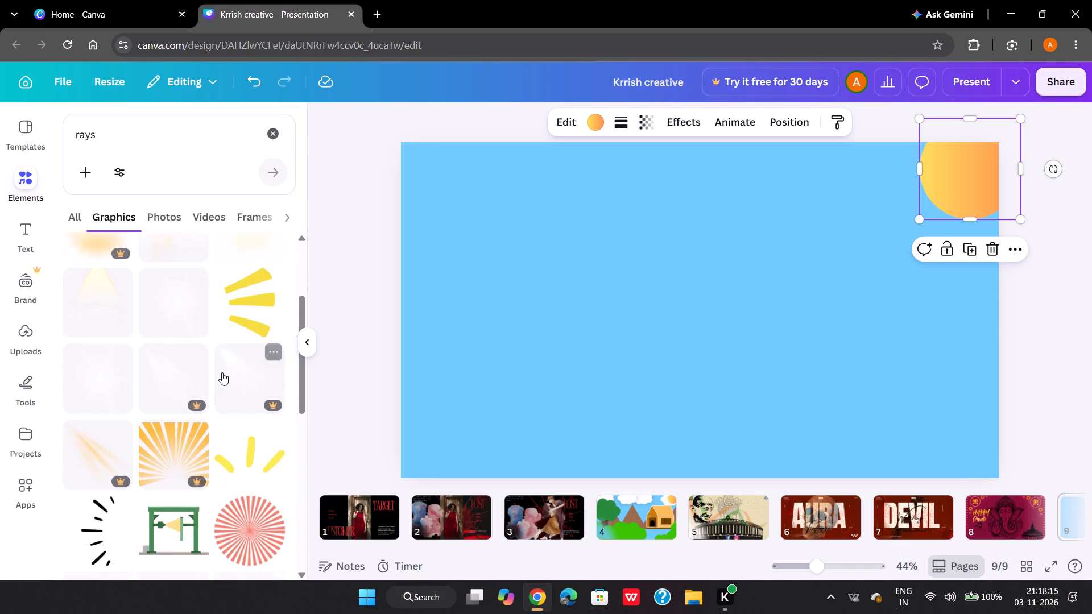
{"action": "scroll", "coordinate": [222, 372], "scroll_direction": "down", "scroll_amount": 1}
{"action": "scroll", "coordinate": [222, 372], "scroll_direction": "right", "scroll_amount": 1}
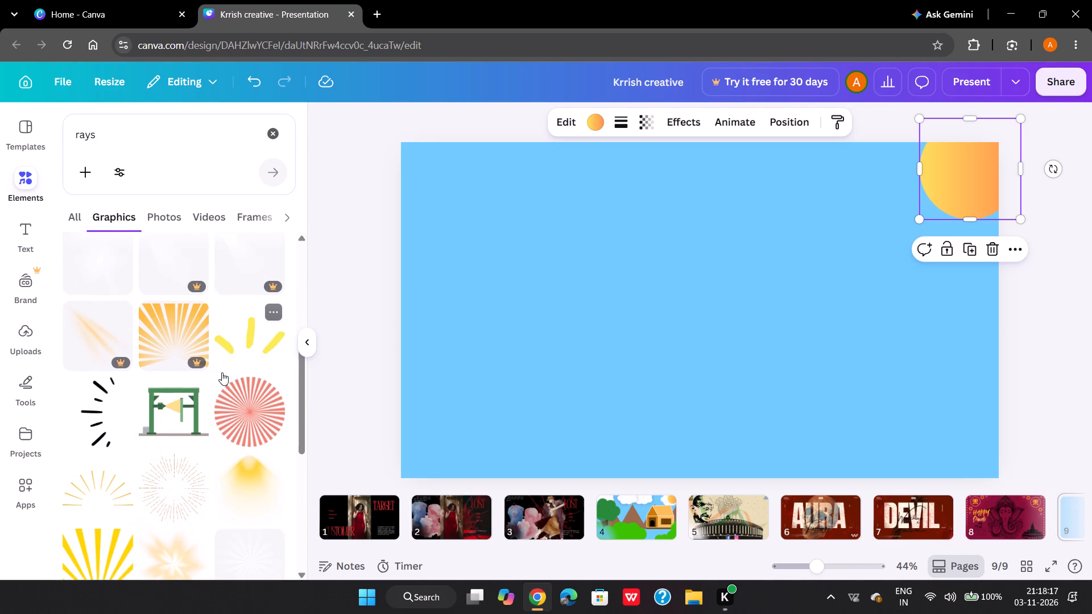
{"action": "scroll", "coordinate": [222, 372], "scroll_direction": "right", "scroll_amount": 2}
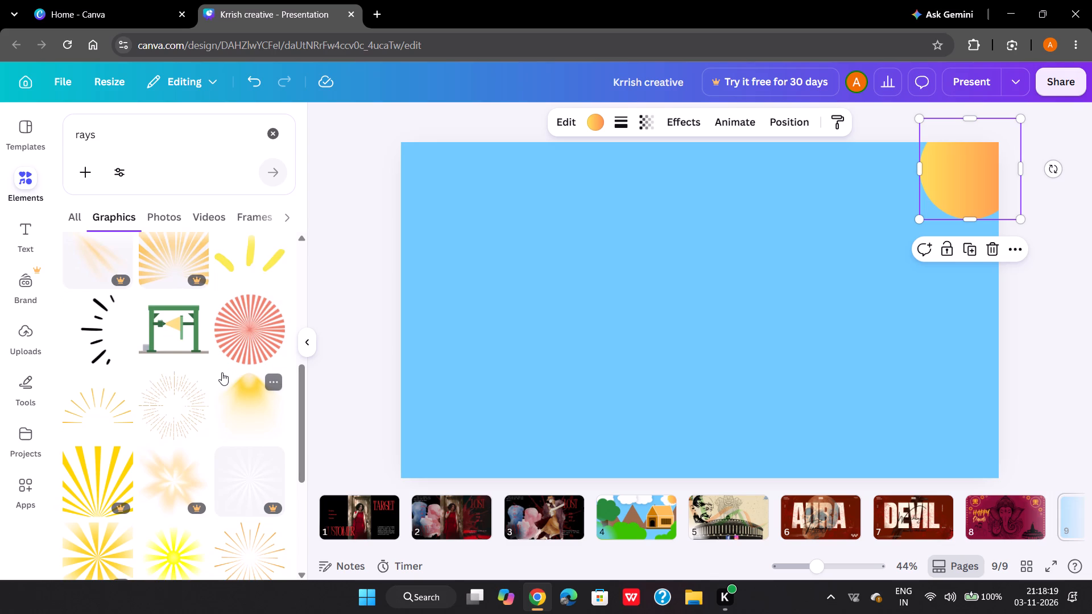
{"action": "scroll", "coordinate": [222, 372], "scroll_direction": "down", "scroll_amount": 1}
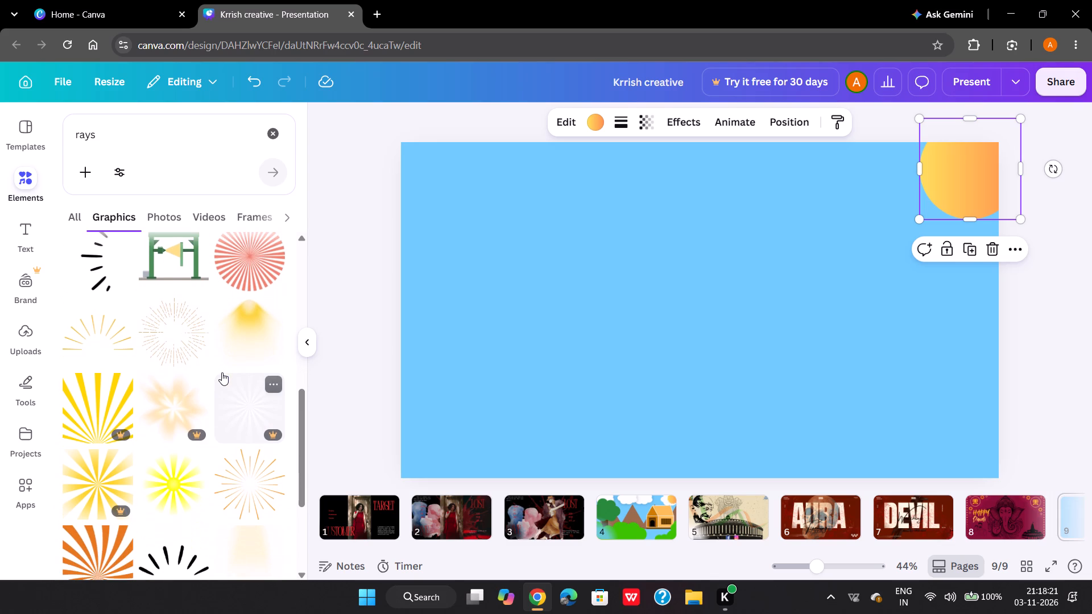
{"action": "scroll", "coordinate": [222, 372], "scroll_direction": "right", "scroll_amount": 2}
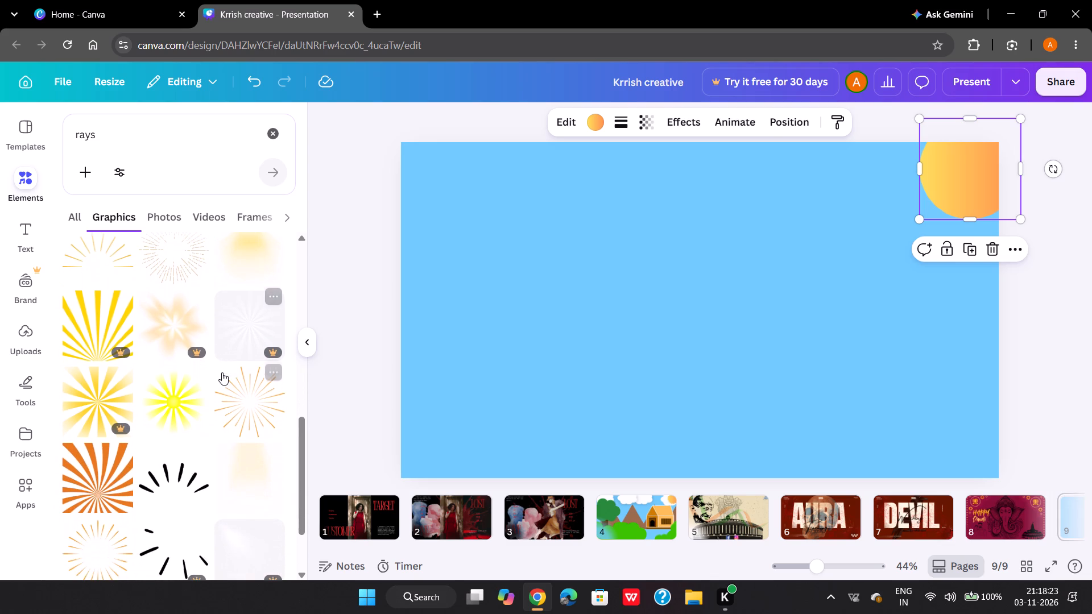
{"action": "scroll", "coordinate": [222, 372], "scroll_direction": "down", "scroll_amount": 2}
{"action": "left_click", "coordinate": [172, 362]}
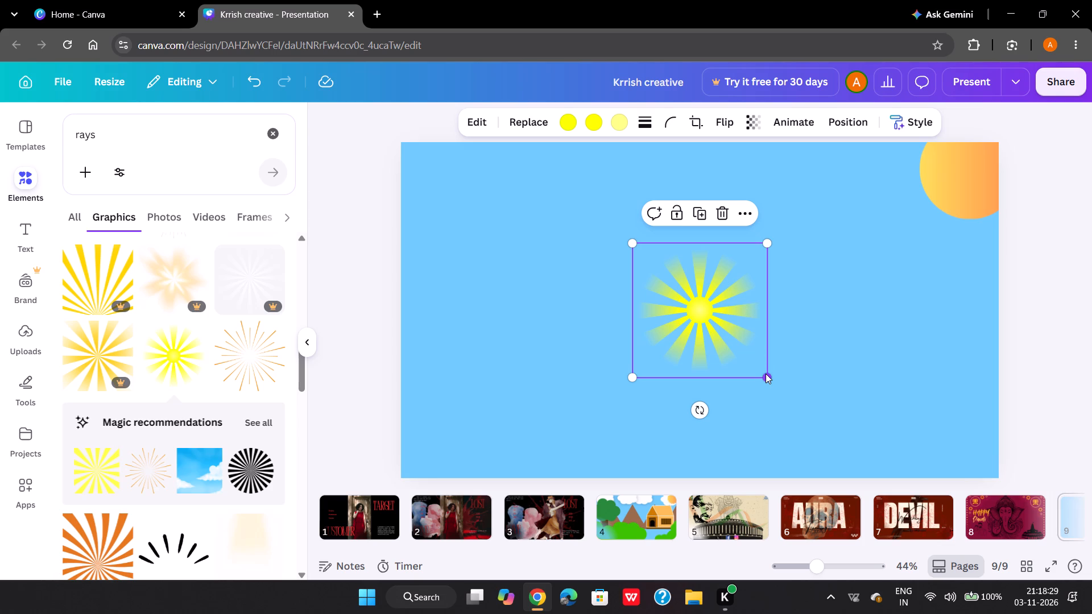
Enlarge the yellow sunburst to about 714 px wide and centre it over the gradient circle in the slide's upper-right corner.
{"action": "left_click_drag", "start_coordinate": [767, 376], "coordinate": [864, 454]}
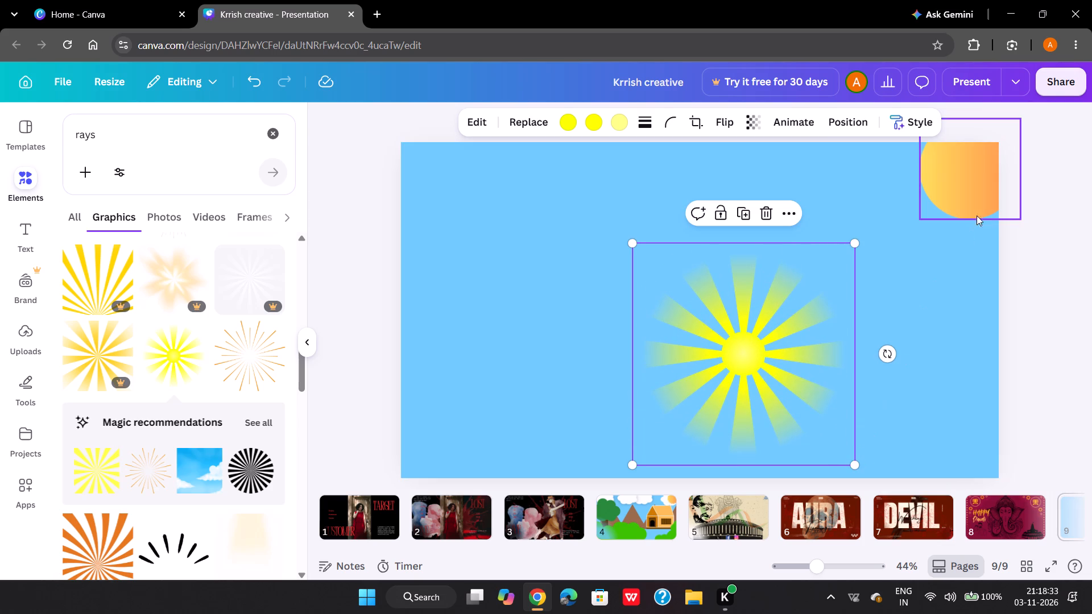
{"action": "left_click_drag", "start_coordinate": [732, 354], "coordinate": [853, 252]}
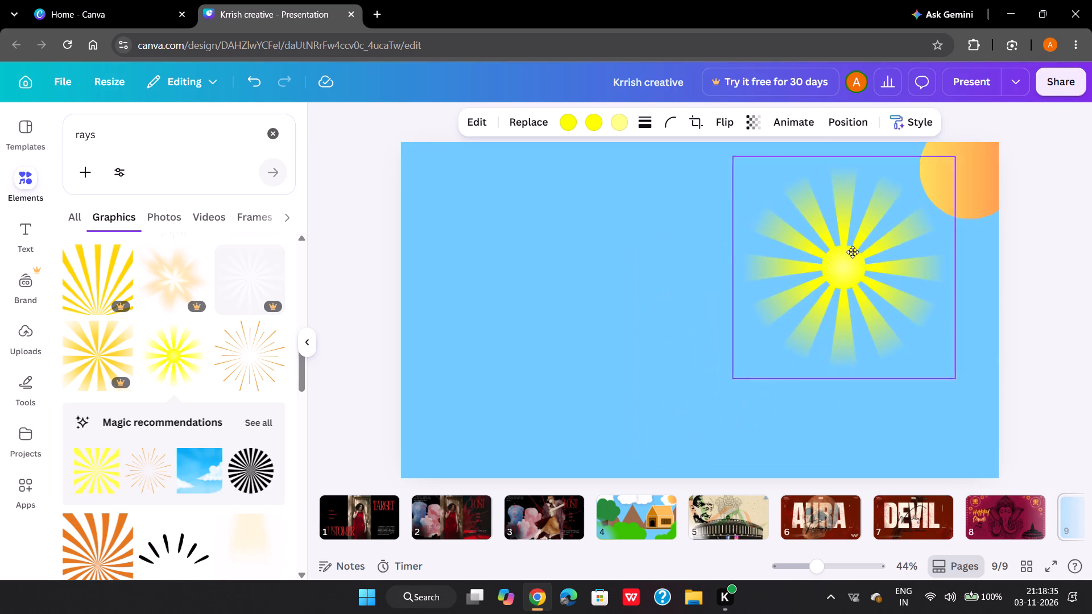
{"action": "left_click_drag", "start_coordinate": [853, 252], "coordinate": [958, 168]}
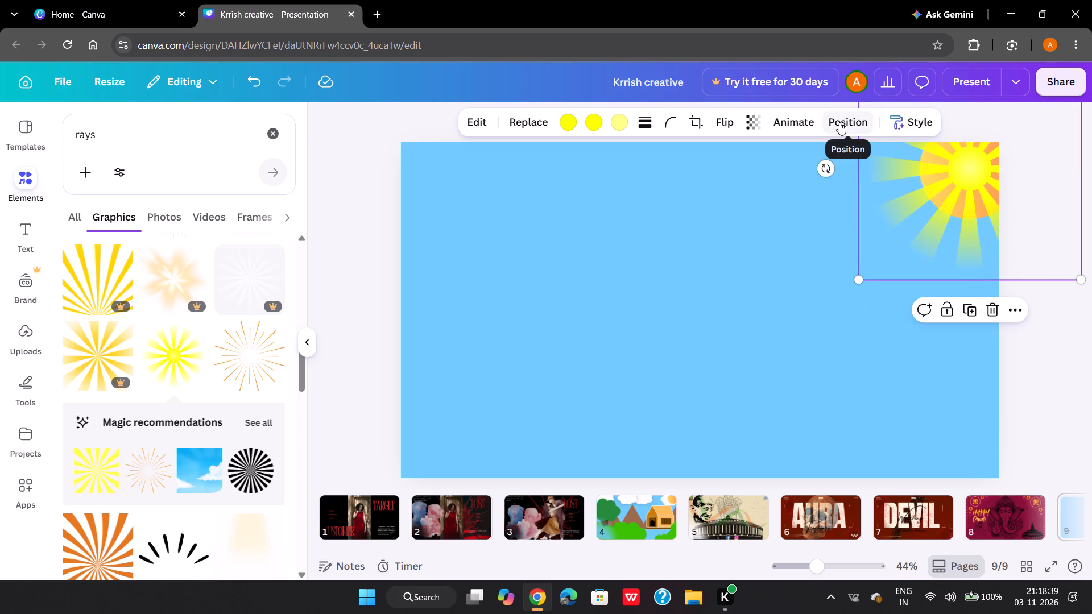
Send the yellow sunburst to the back so that its rays sit behind the gradient circle.
{"action": "left_click", "coordinate": [839, 122]}
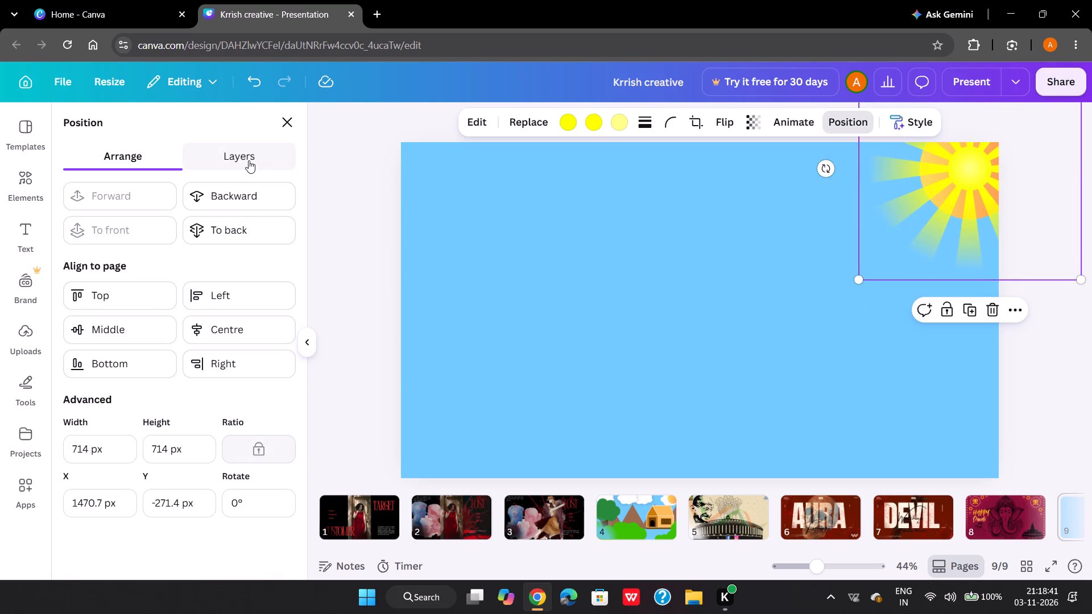
{"action": "left_click", "coordinate": [235, 229]}
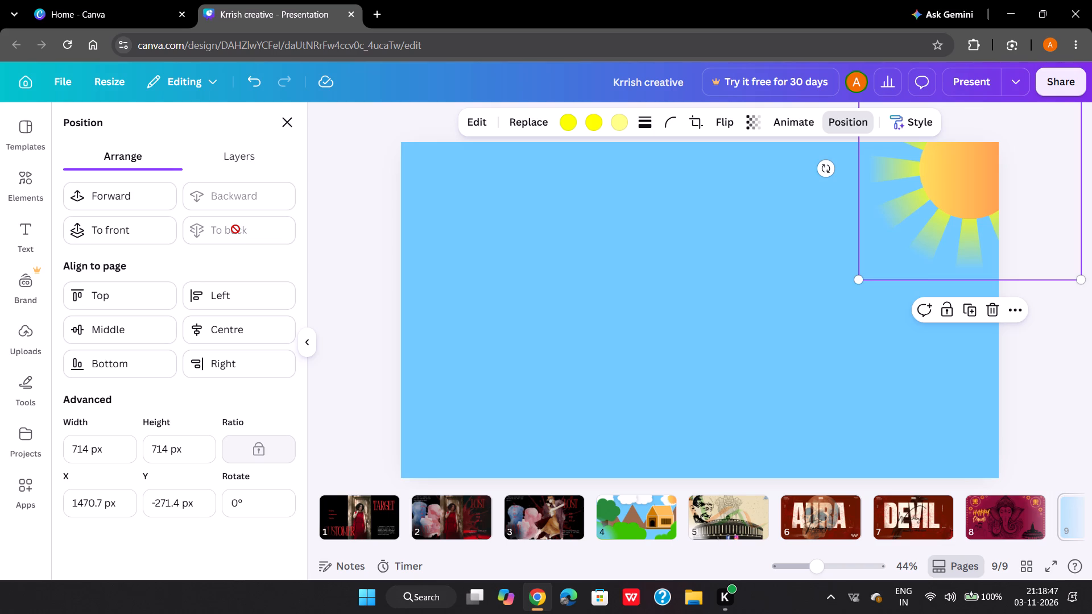
{"action": "left_click", "coordinate": [233, 157]}
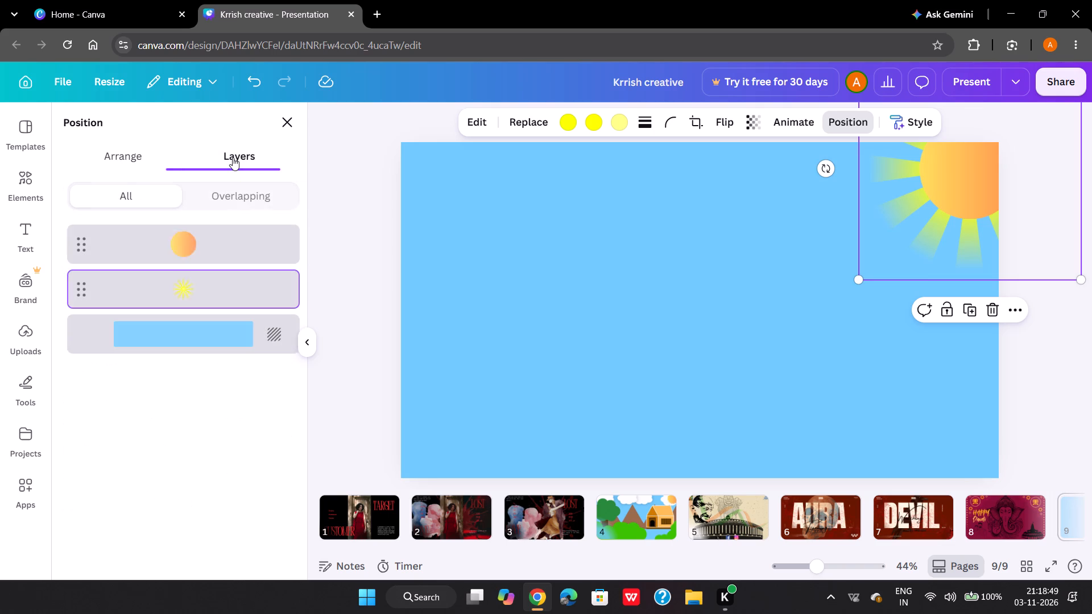
{"action": "left_click", "coordinate": [354, 298]}
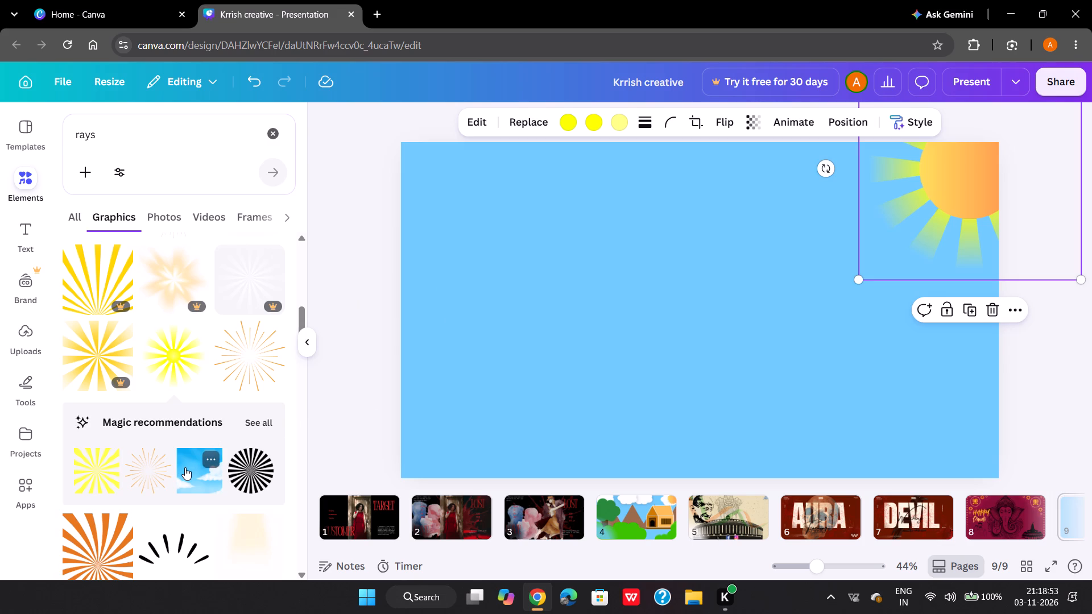
Add the blue sky graphic with white clouds from the magic recommendations and stretch it to cover the whole slide.
{"action": "left_click", "coordinate": [185, 467]}
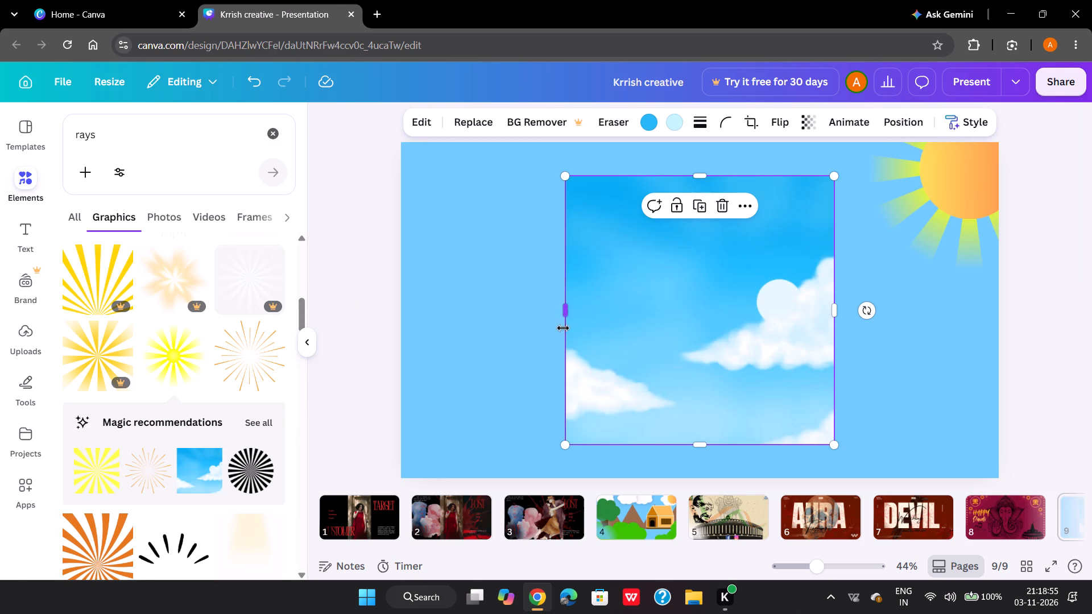
{"action": "left_click_drag", "start_coordinate": [565, 313], "coordinate": [467, 331]}
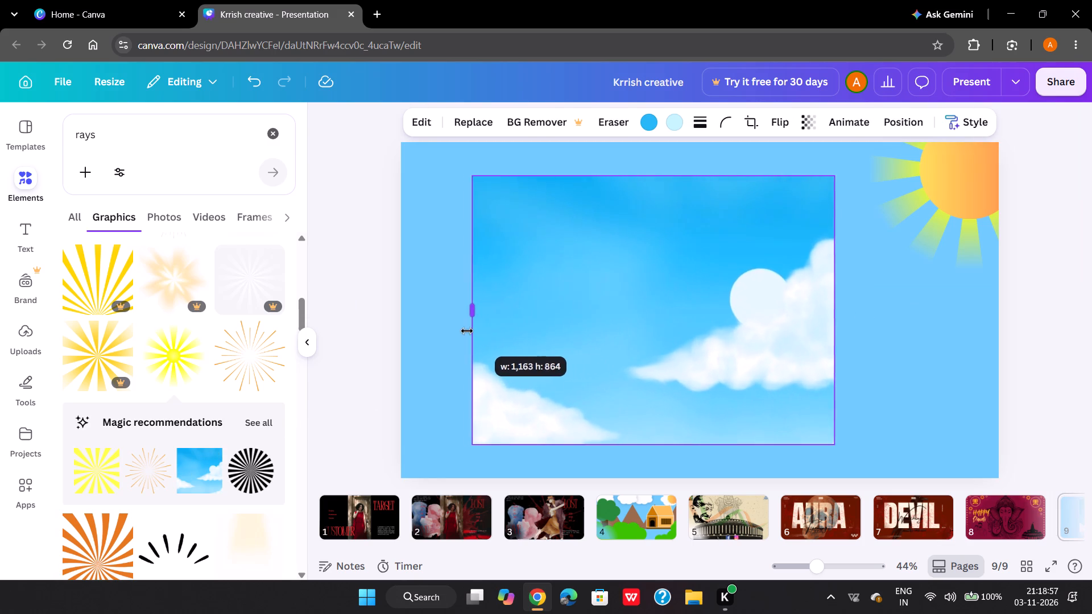
{"action": "left_click_drag", "start_coordinate": [467, 331], "coordinate": [399, 362]}
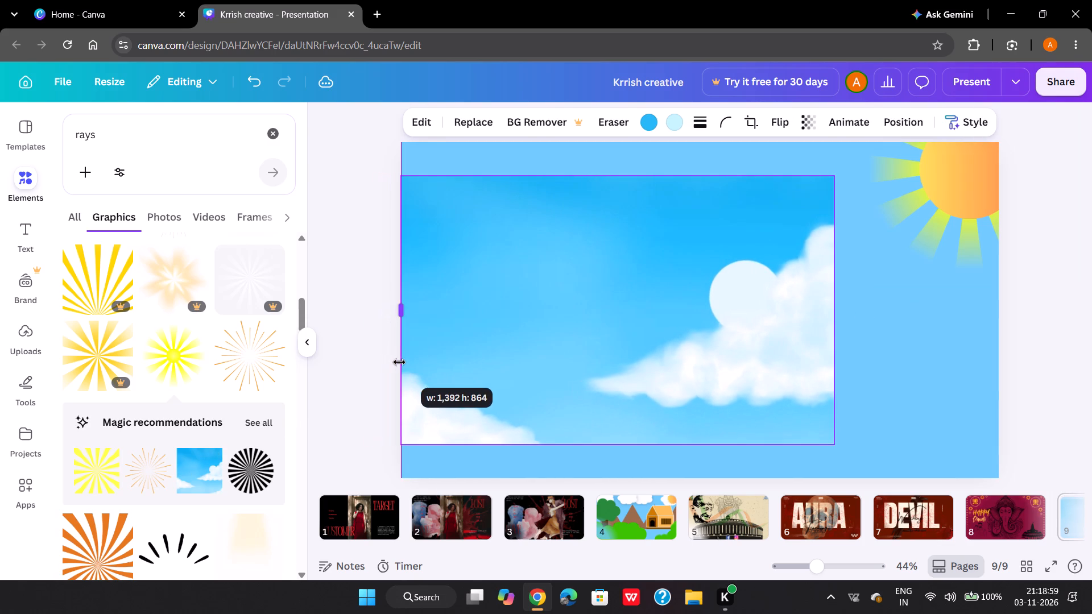
{"action": "left_click_drag", "start_coordinate": [399, 362], "coordinate": [400, 363]}
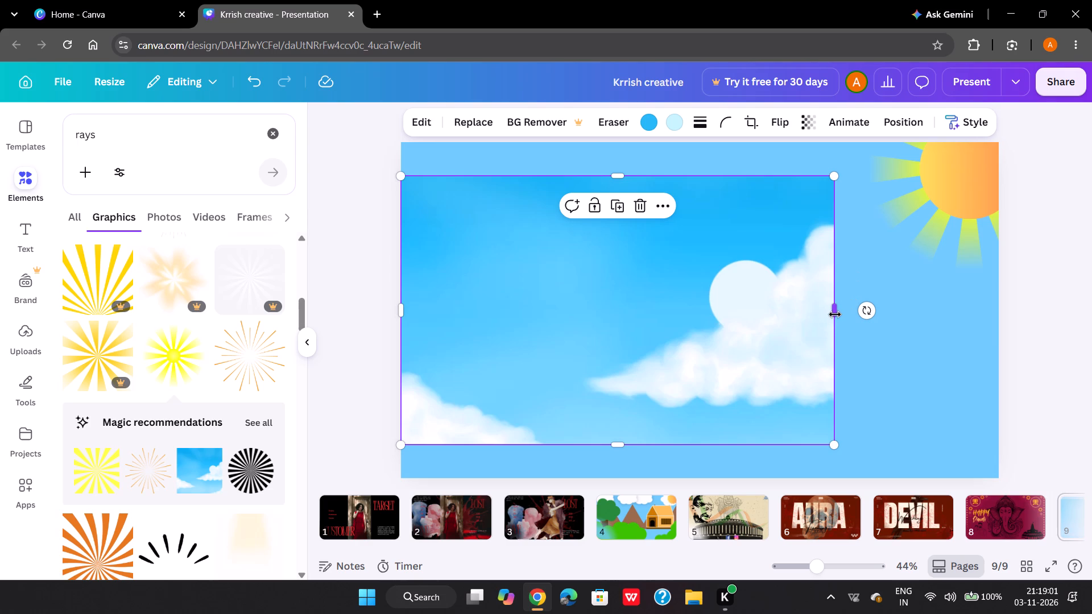
{"action": "left_click_drag", "start_coordinate": [835, 314], "coordinate": [1001, 336]}
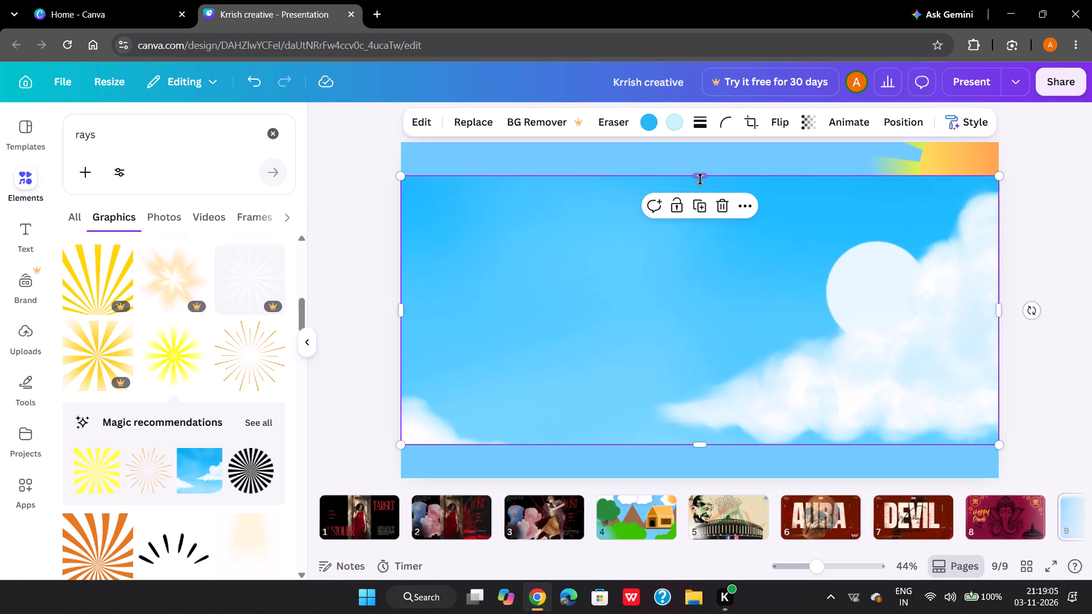
{"action": "left_click_drag", "start_coordinate": [700, 174], "coordinate": [700, 142]}
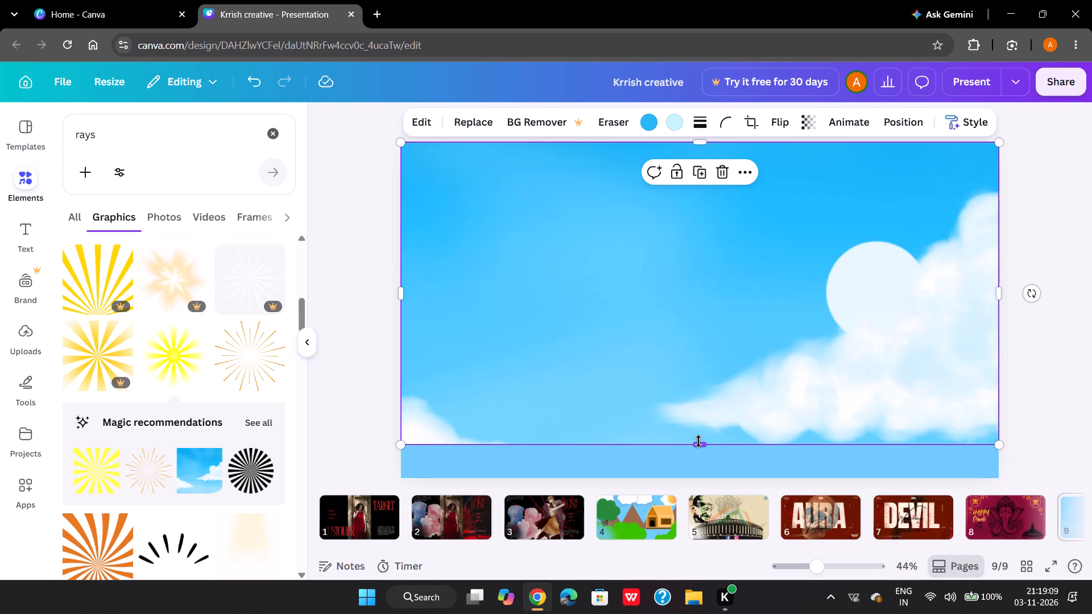
{"action": "left_click_drag", "start_coordinate": [698, 441], "coordinate": [697, 474]}
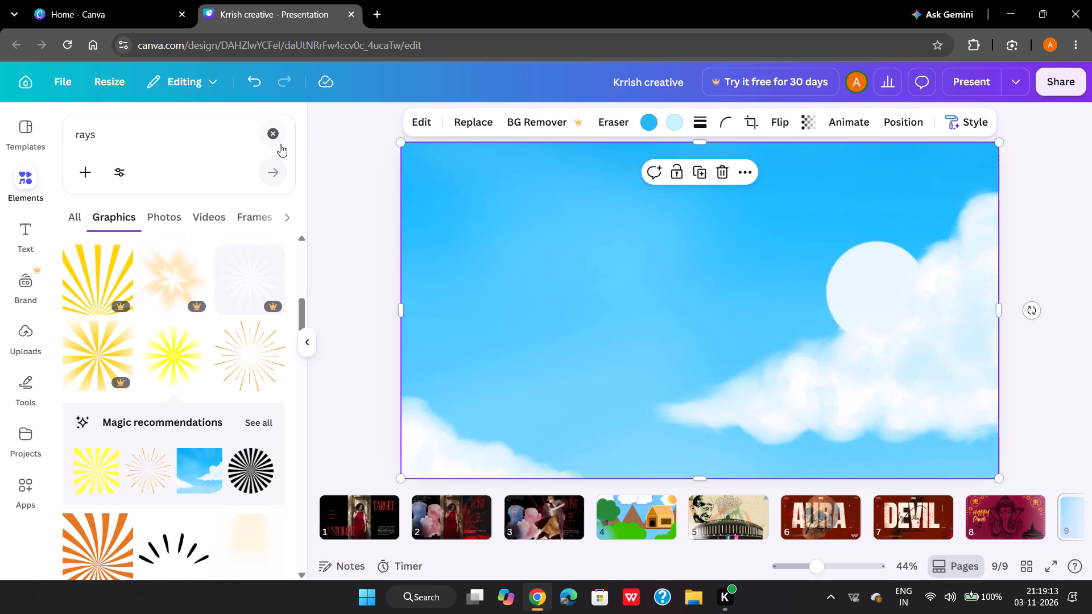
Reorder the layers so that the cloudy sky image lies below the circle and sunburst, just above the background.
{"action": "left_click", "coordinate": [903, 125]}
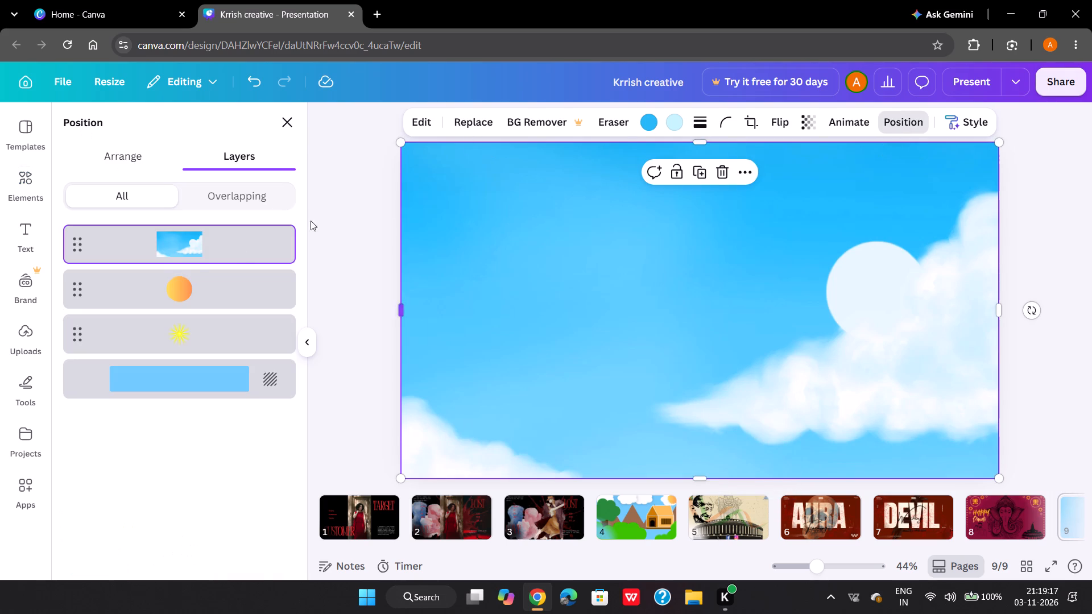
{"action": "left_click_drag", "start_coordinate": [171, 242], "coordinate": [166, 395]}
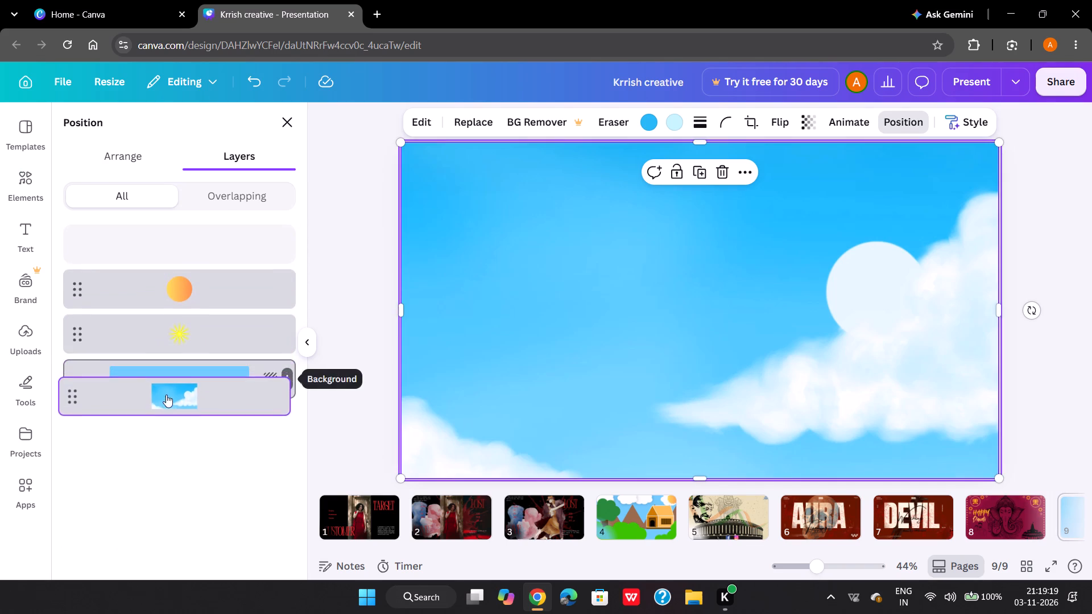
{"action": "left_click_drag", "start_coordinate": [166, 395], "coordinate": [167, 413]}
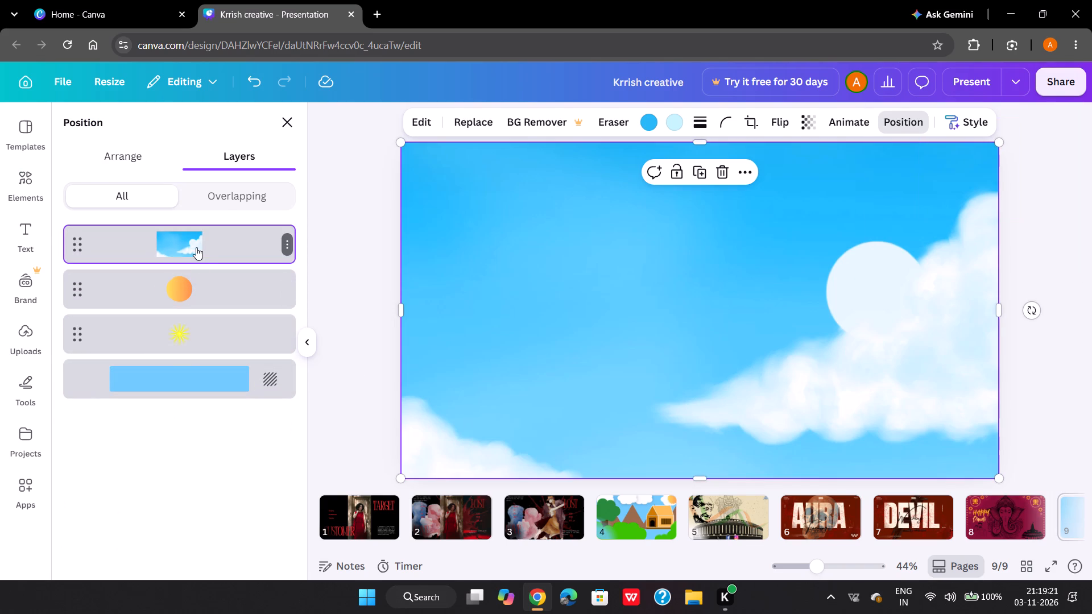
{"action": "left_click_drag", "start_coordinate": [196, 247], "coordinate": [183, 421]}
{"action": "left_click_drag", "start_coordinate": [199, 231], "coordinate": [199, 269]}
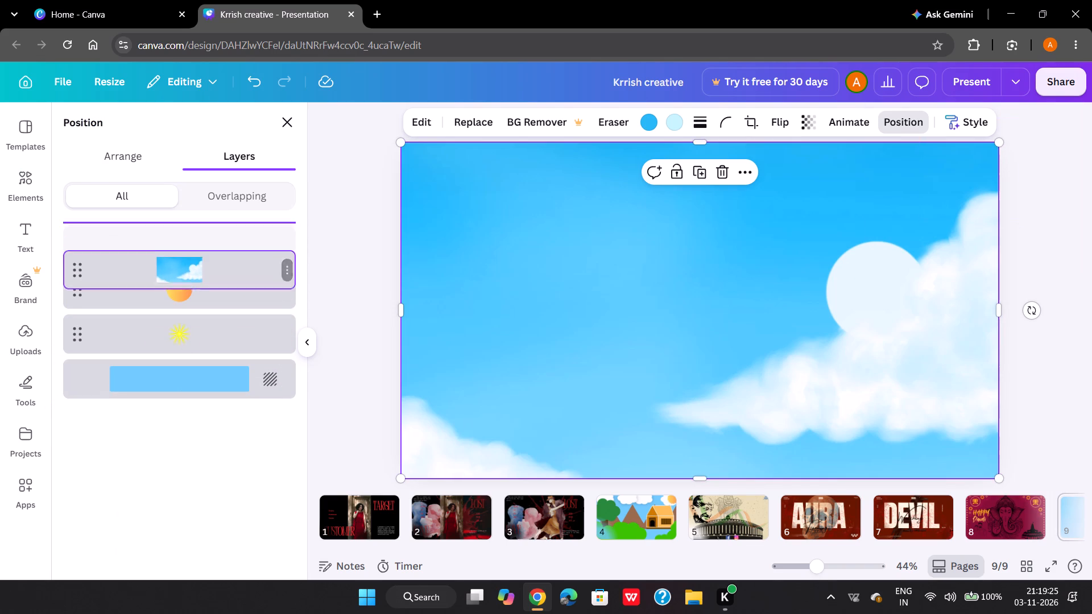
{"action": "left_click_drag", "start_coordinate": [199, 269], "coordinate": [201, 350]}
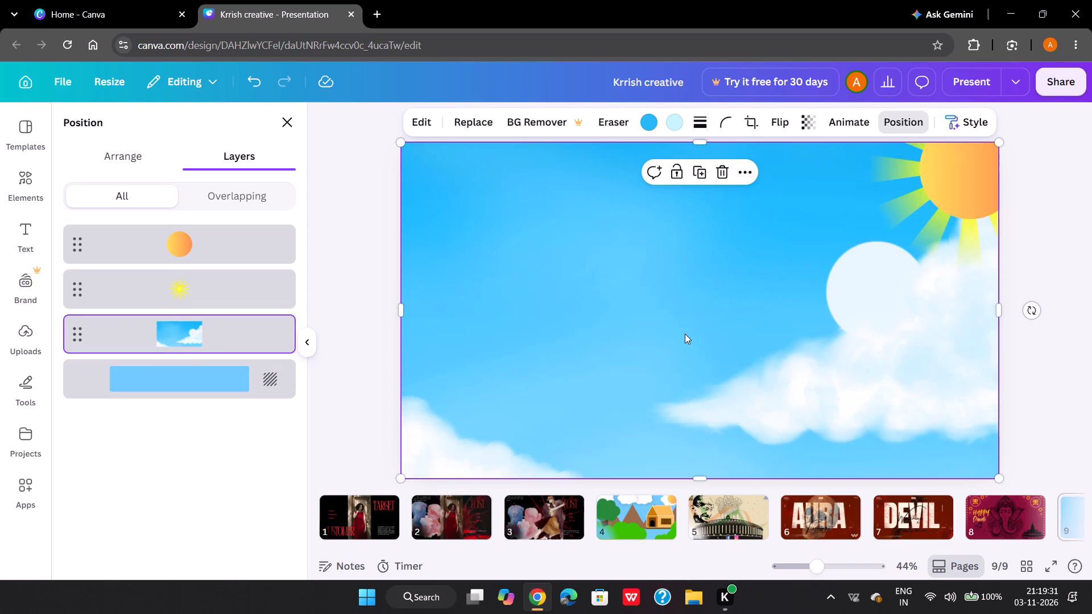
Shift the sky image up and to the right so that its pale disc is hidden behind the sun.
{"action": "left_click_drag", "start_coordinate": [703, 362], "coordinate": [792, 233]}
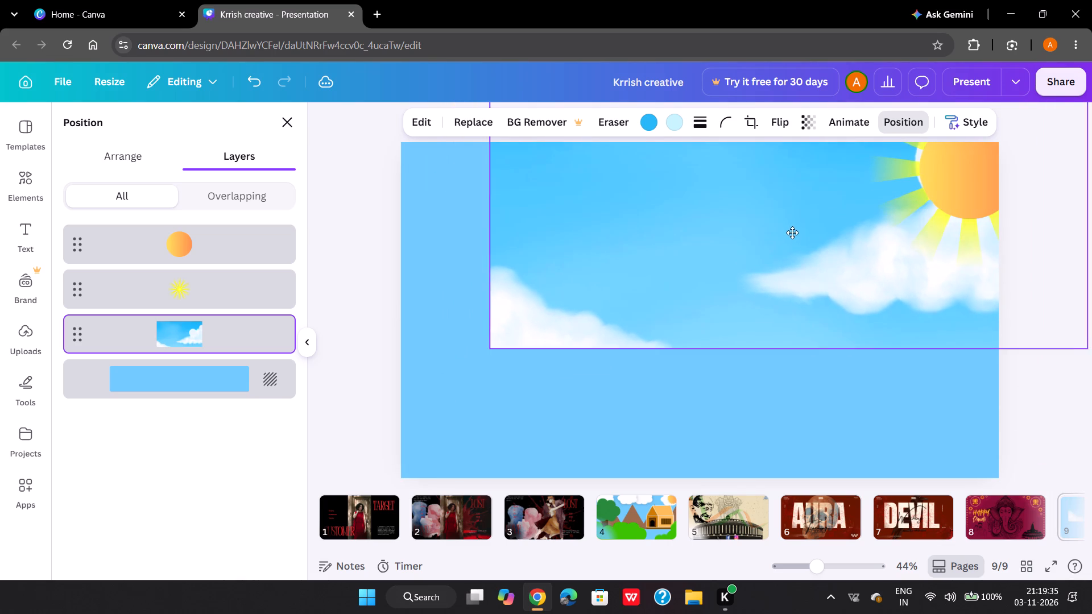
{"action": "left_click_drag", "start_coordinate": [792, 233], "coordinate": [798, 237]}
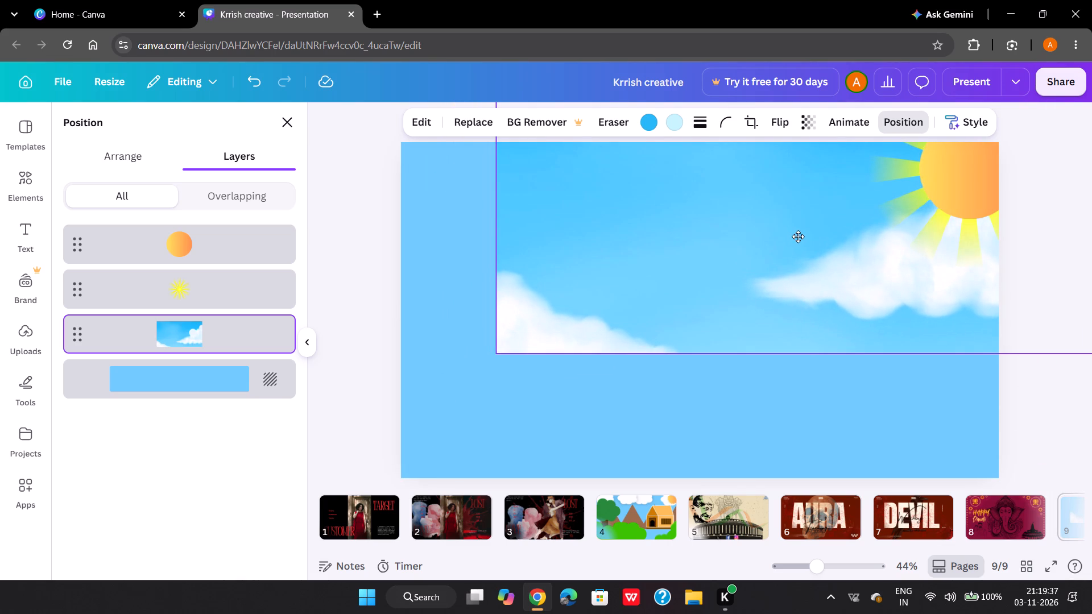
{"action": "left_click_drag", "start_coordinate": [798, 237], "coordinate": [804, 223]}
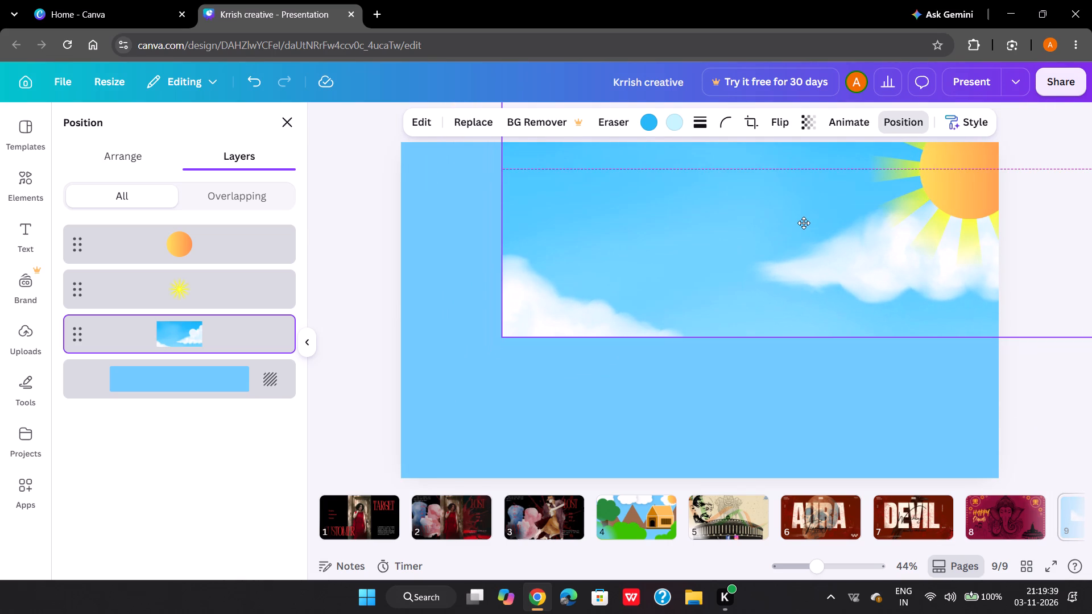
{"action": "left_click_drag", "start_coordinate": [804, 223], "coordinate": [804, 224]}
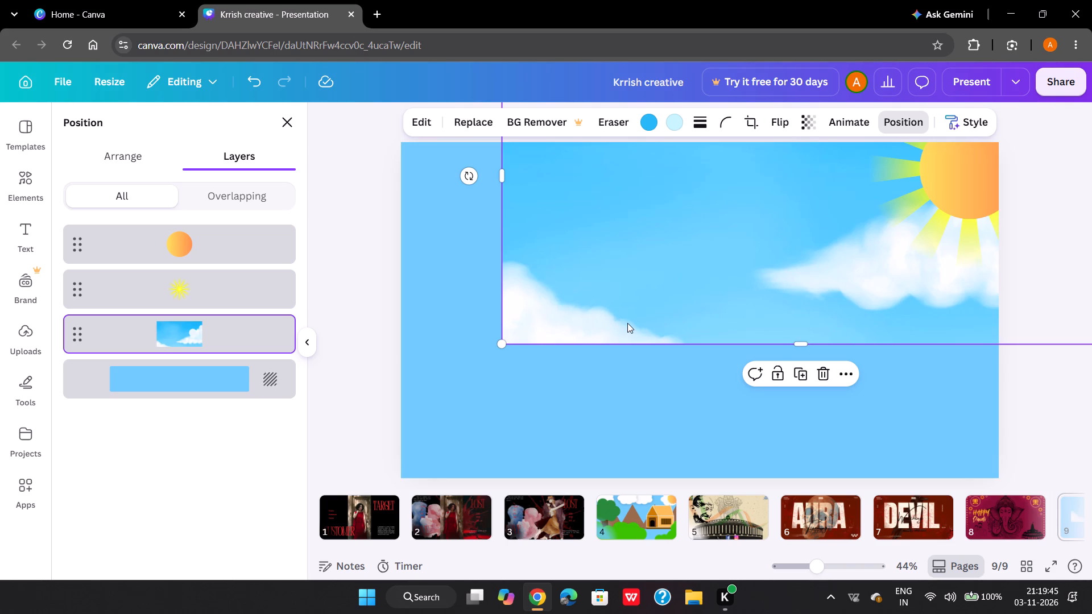
Change the page background to the light azure #d4f1ff from the sky image's photo colours.
{"action": "left_click", "coordinate": [629, 389]}
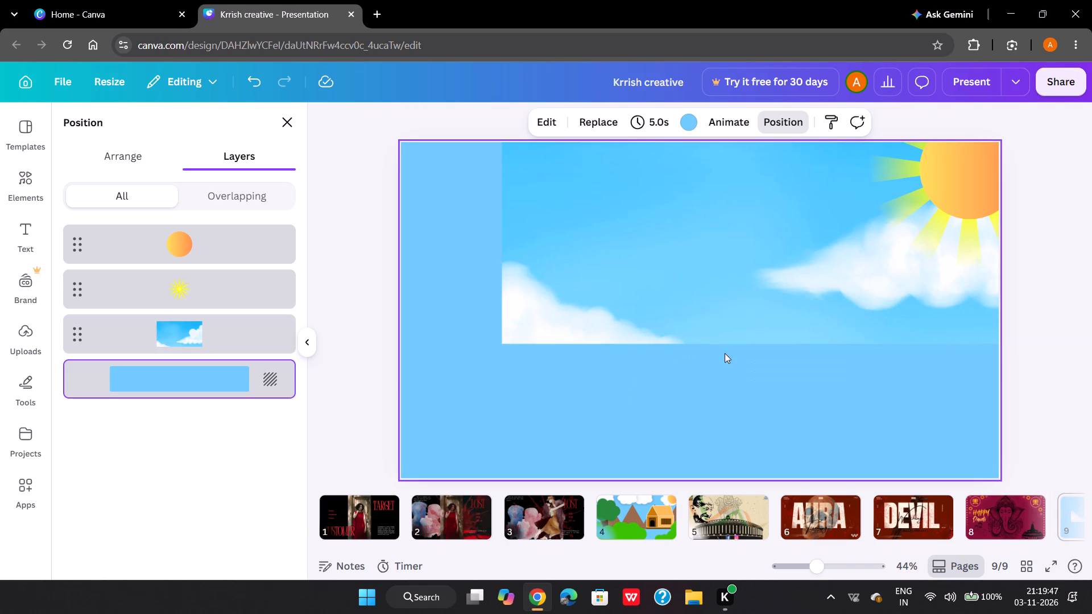
{"action": "left_click", "coordinate": [686, 200]}
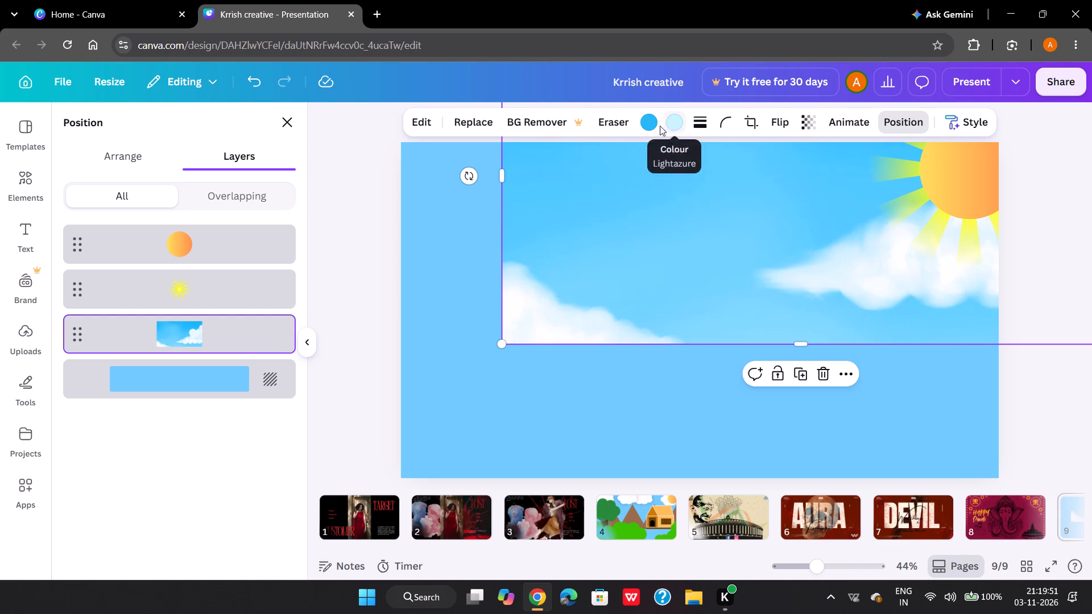
{"action": "left_click", "coordinate": [675, 126]}
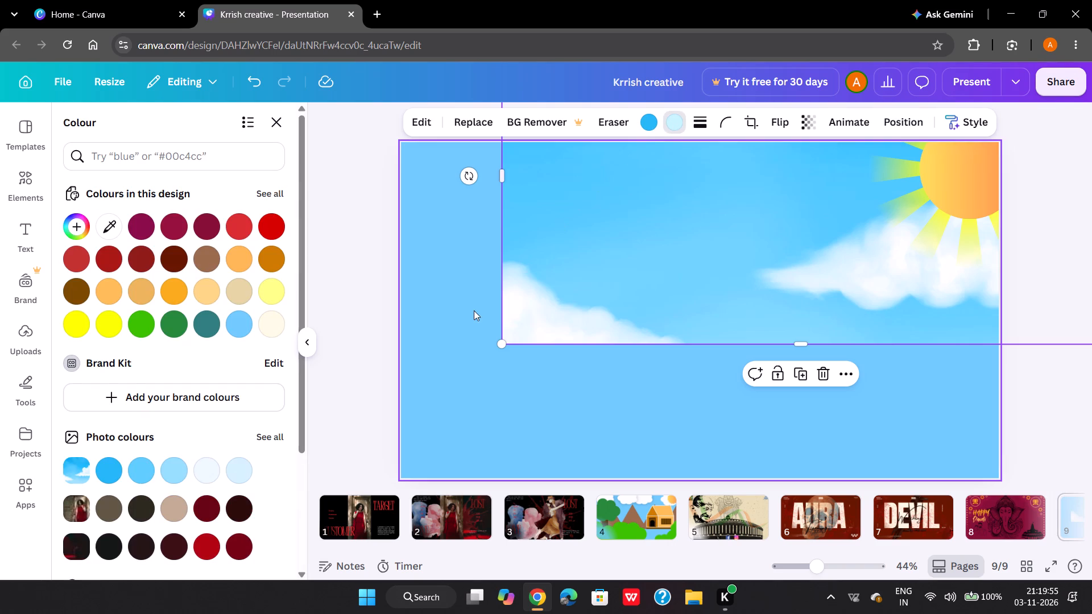
{"action": "left_click", "coordinate": [457, 364]}
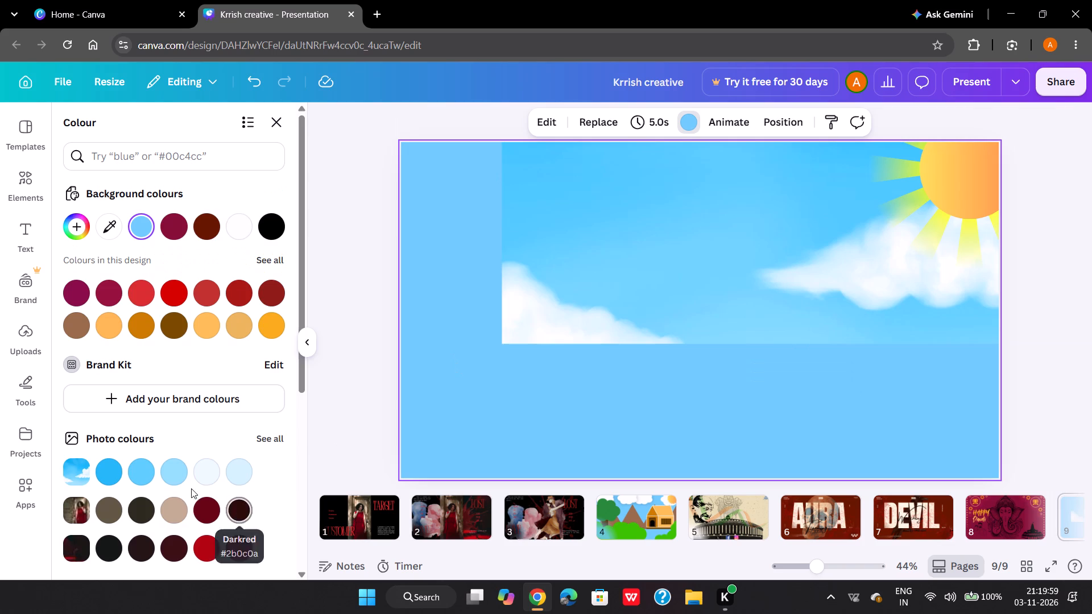
{"action": "left_click", "coordinate": [174, 467]}
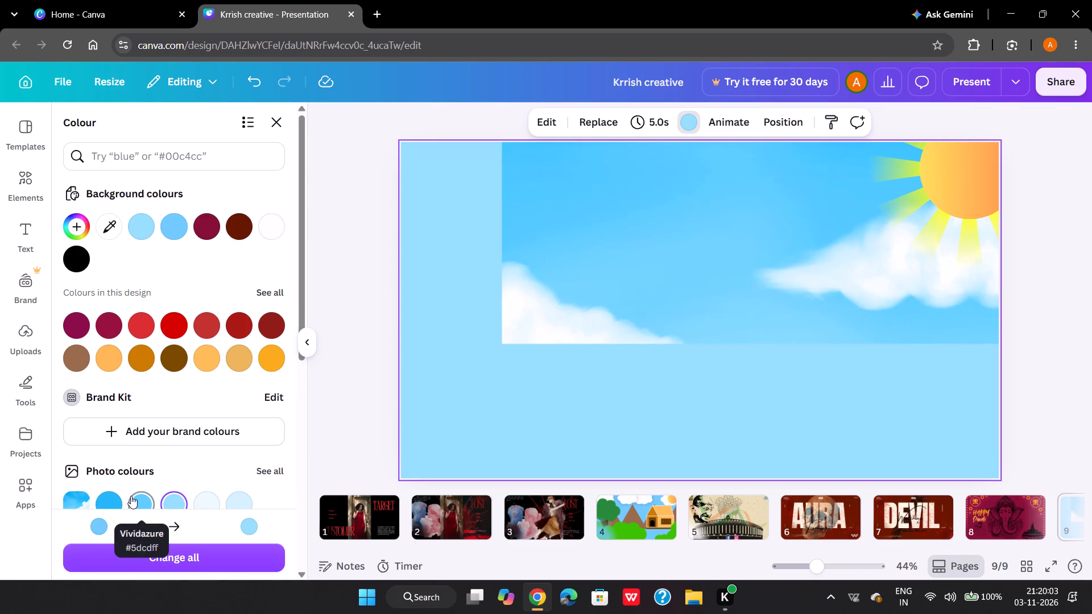
{"action": "scroll", "coordinate": [131, 496], "scroll_direction": "down", "scroll_amount": 1}
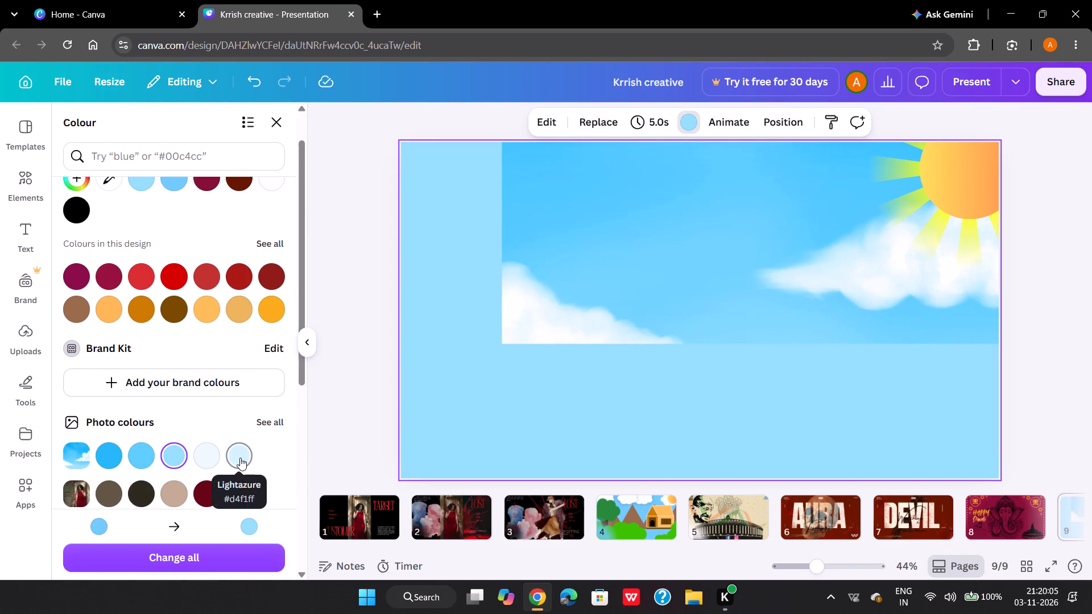
{"action": "left_click", "coordinate": [240, 458]}
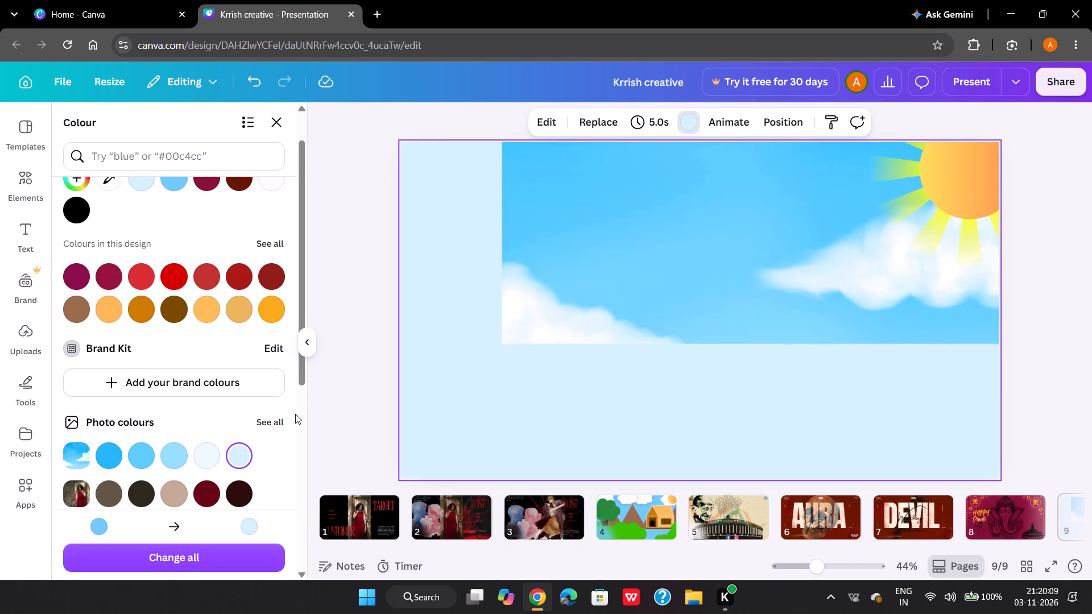
{"action": "scroll", "coordinate": [191, 418], "scroll_direction": "down", "scroll_amount": 1}
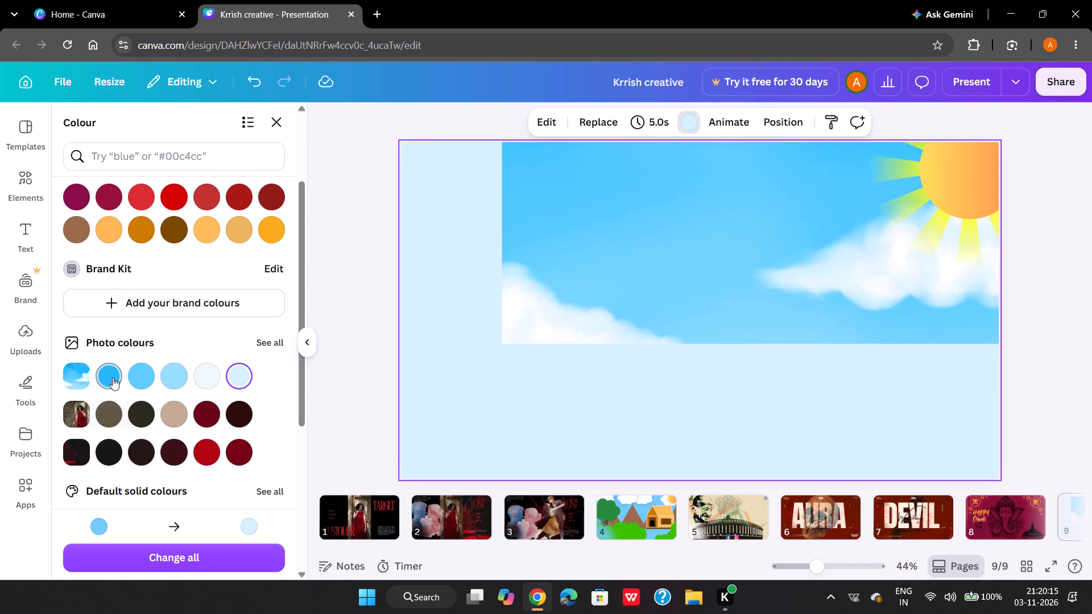
{"action": "scroll", "coordinate": [207, 308], "scroll_direction": "up", "scroll_amount": 1}
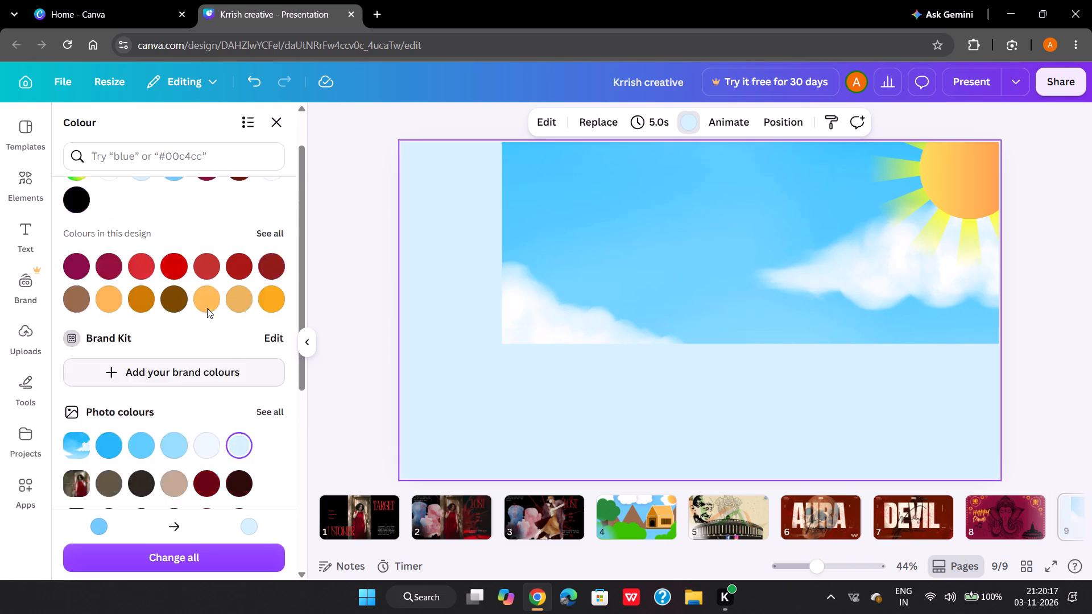
{"action": "scroll", "coordinate": [207, 308], "scroll_direction": "up", "scroll_amount": 1}
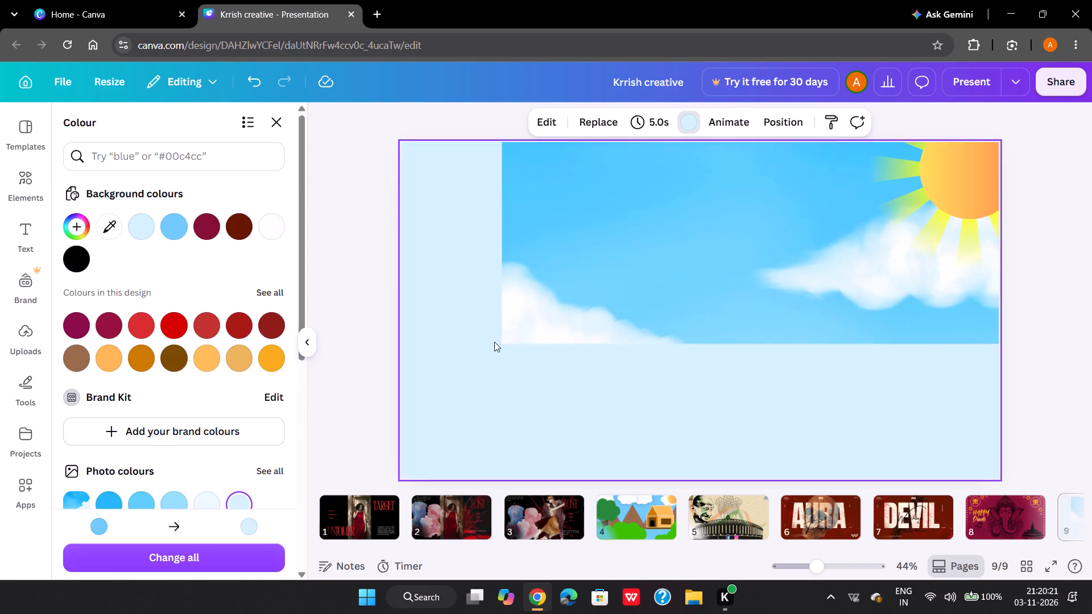
Move the sky image back down and to the left so that it covers the whole slide.
{"action": "left_click_drag", "start_coordinate": [628, 258], "coordinate": [609, 291]}
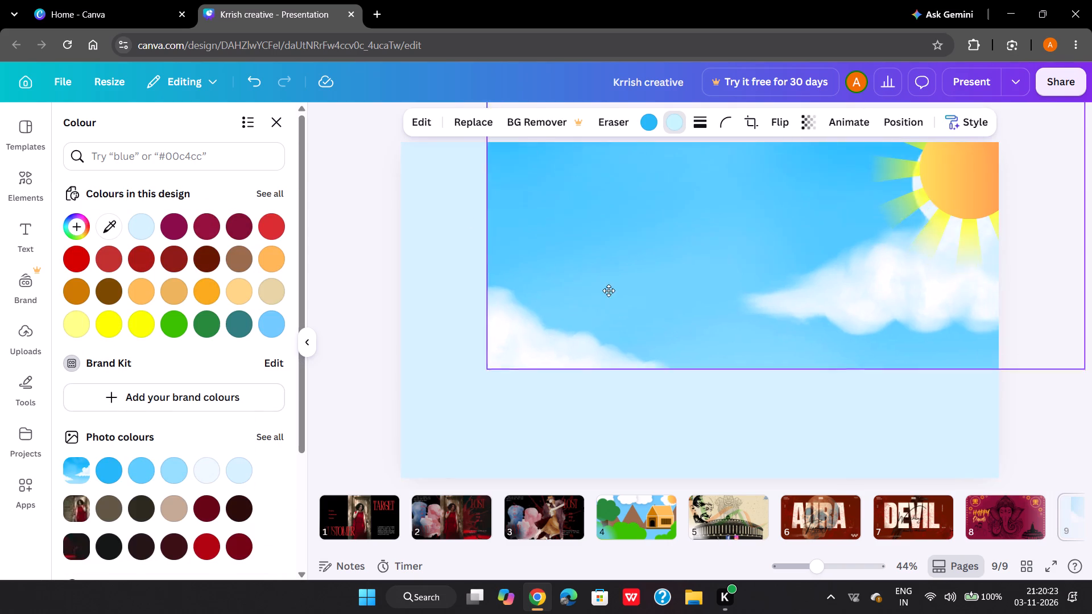
{"action": "left_click_drag", "start_coordinate": [609, 291], "coordinate": [530, 392]}
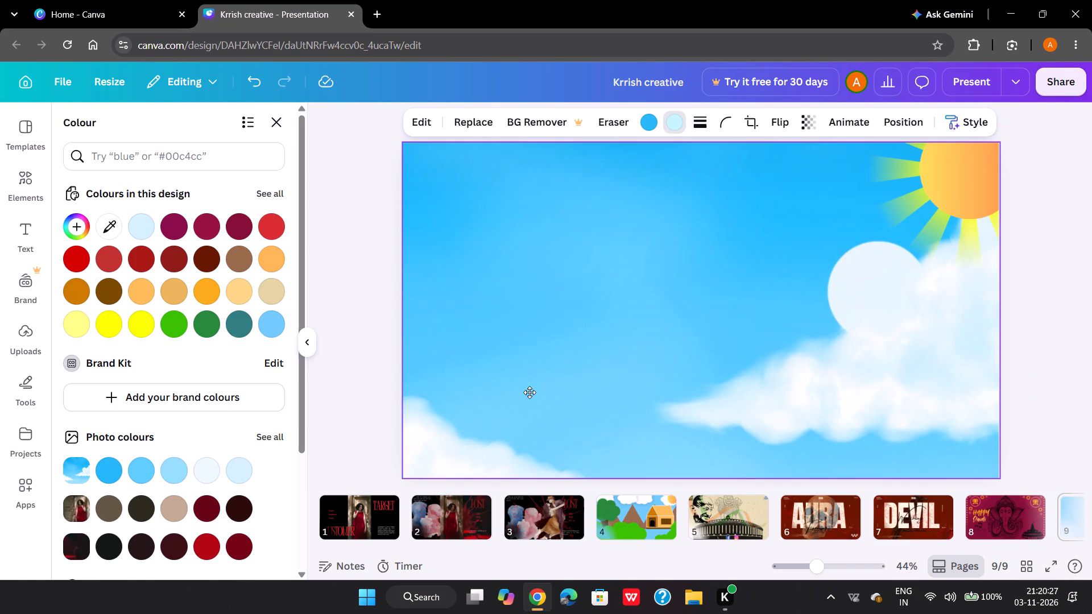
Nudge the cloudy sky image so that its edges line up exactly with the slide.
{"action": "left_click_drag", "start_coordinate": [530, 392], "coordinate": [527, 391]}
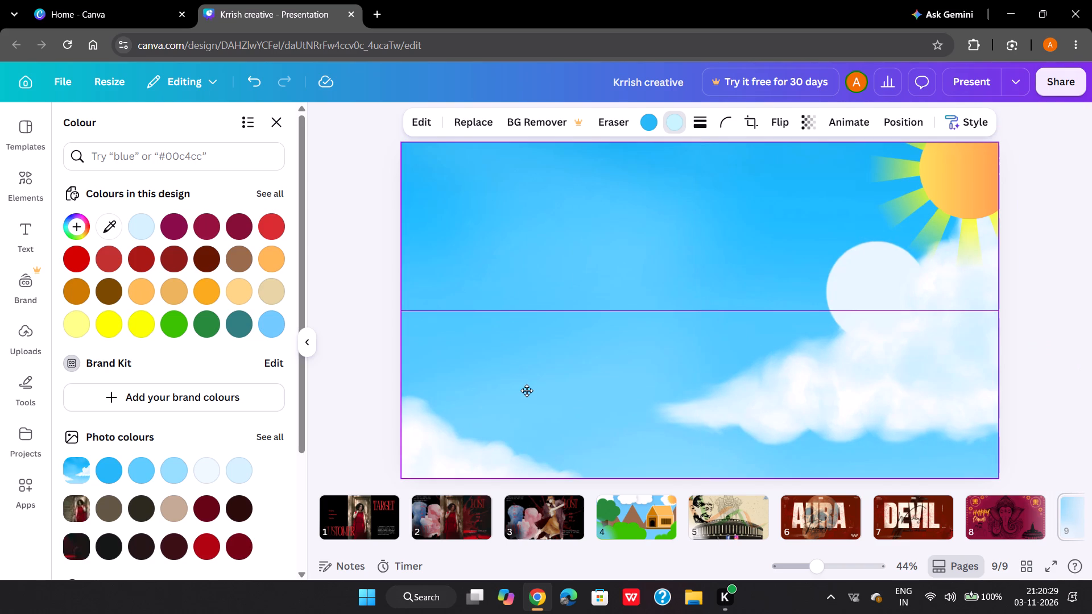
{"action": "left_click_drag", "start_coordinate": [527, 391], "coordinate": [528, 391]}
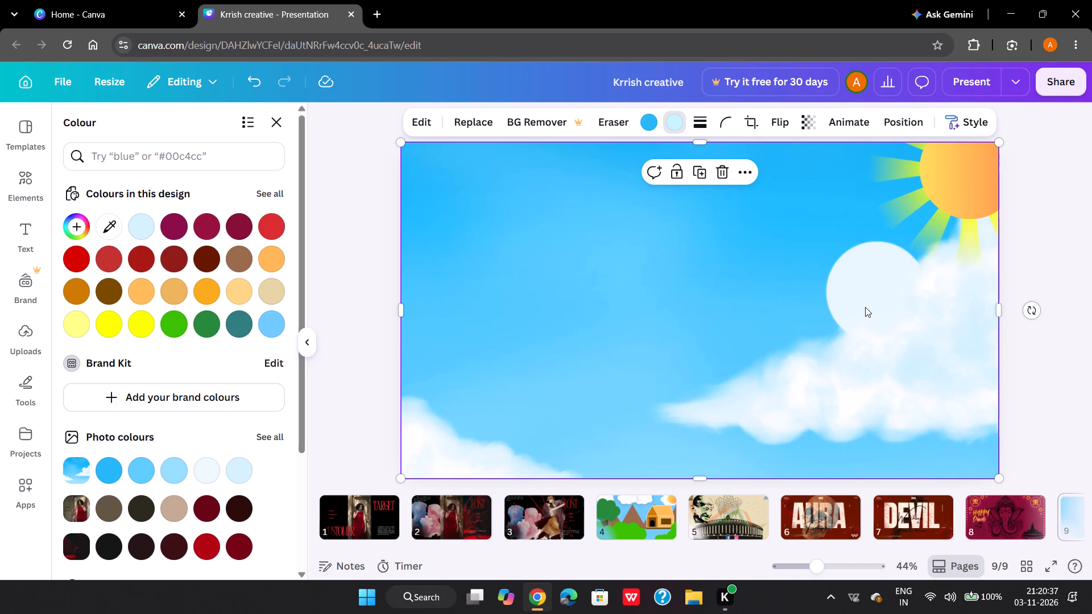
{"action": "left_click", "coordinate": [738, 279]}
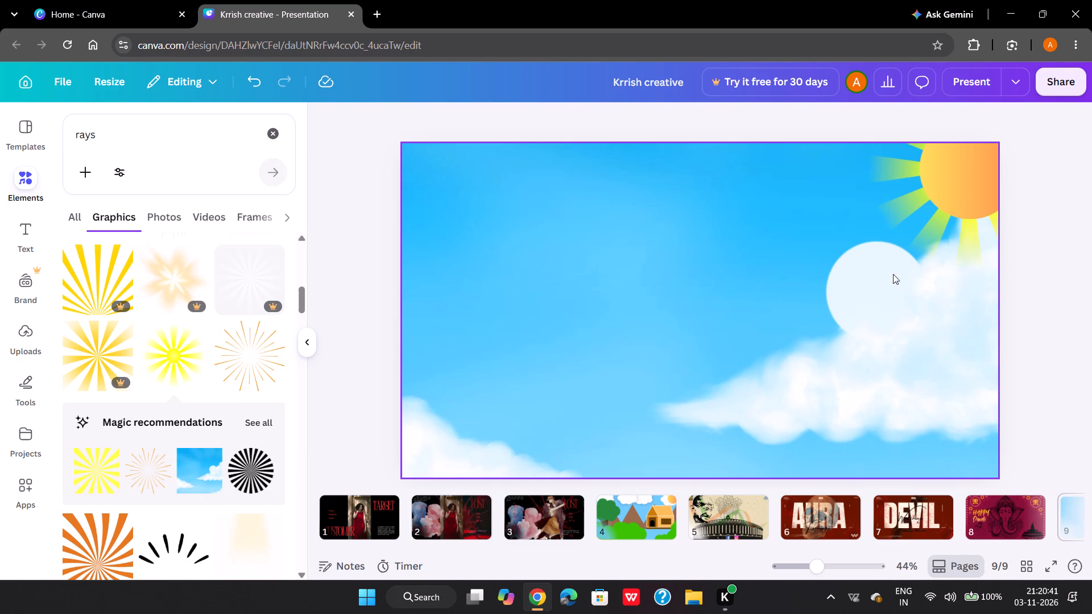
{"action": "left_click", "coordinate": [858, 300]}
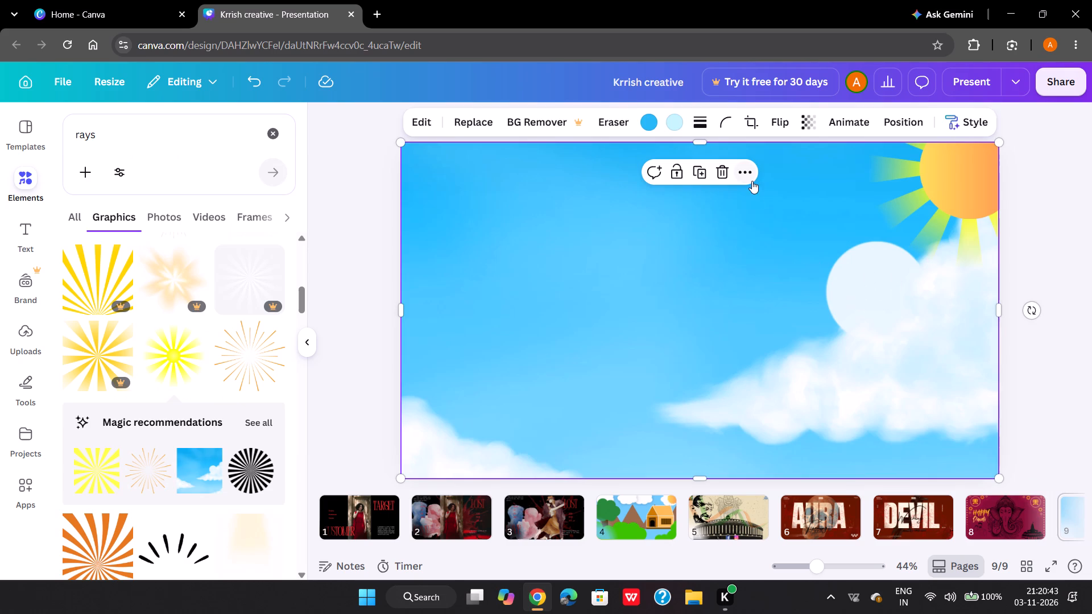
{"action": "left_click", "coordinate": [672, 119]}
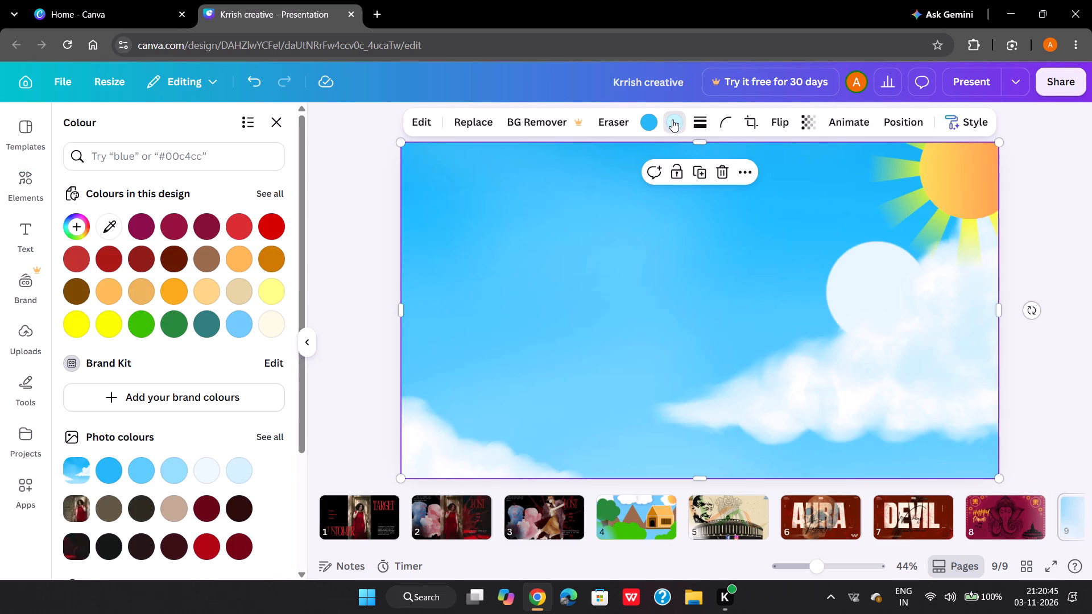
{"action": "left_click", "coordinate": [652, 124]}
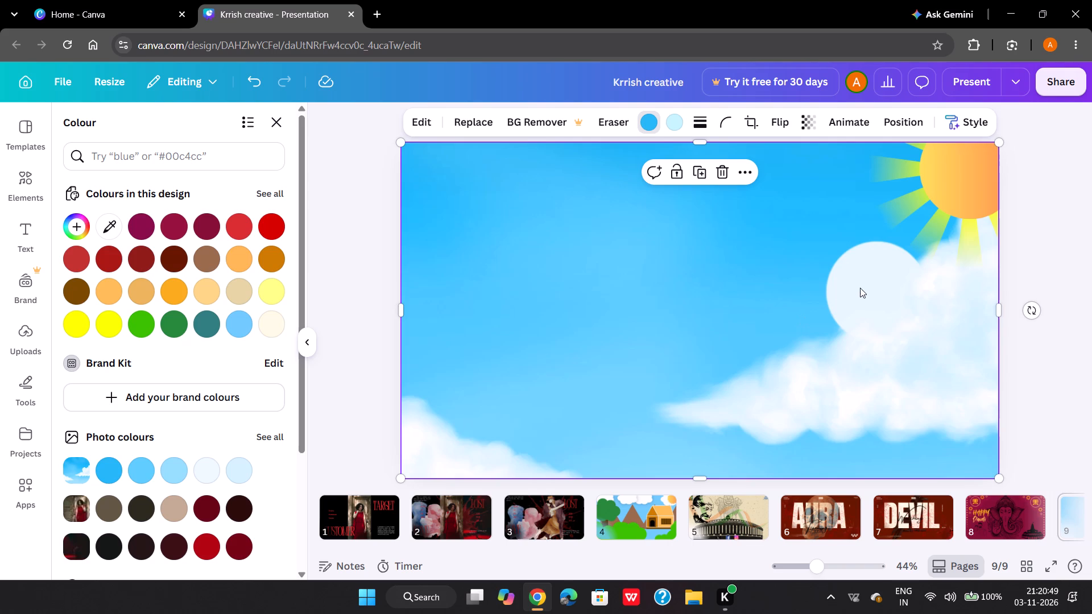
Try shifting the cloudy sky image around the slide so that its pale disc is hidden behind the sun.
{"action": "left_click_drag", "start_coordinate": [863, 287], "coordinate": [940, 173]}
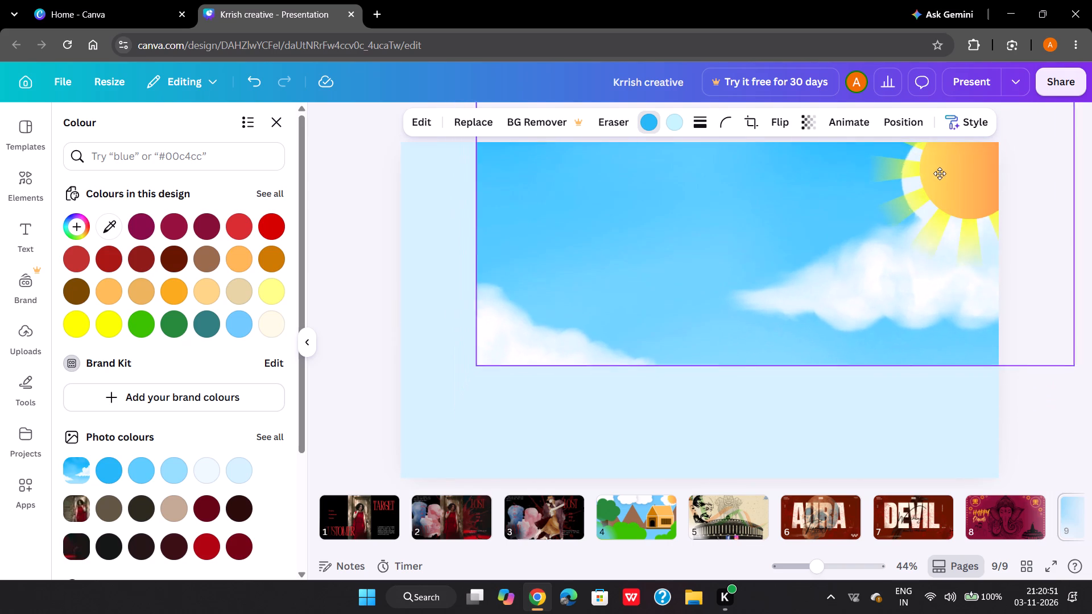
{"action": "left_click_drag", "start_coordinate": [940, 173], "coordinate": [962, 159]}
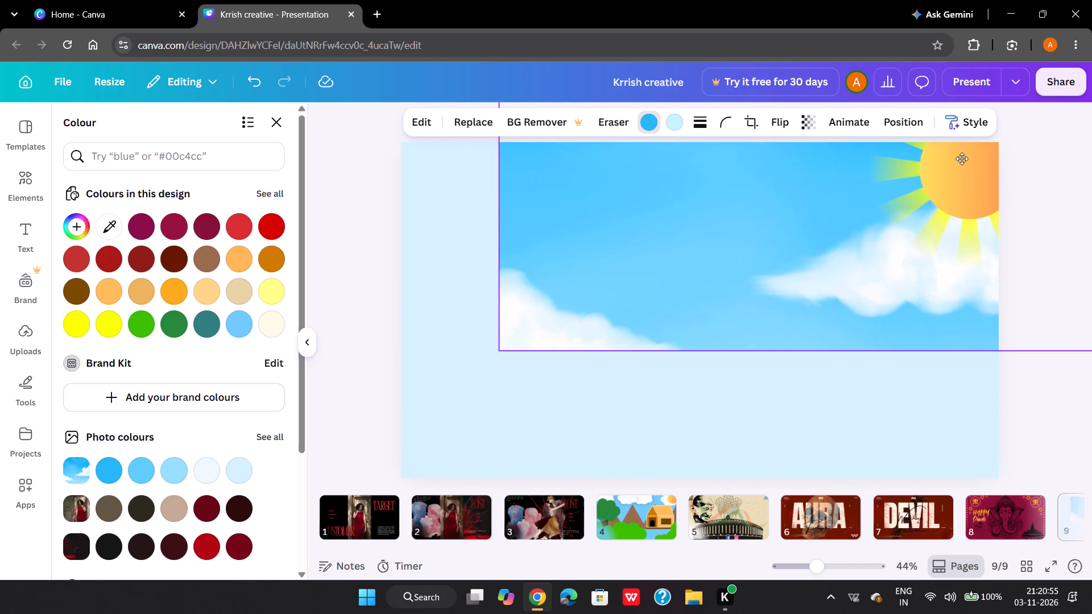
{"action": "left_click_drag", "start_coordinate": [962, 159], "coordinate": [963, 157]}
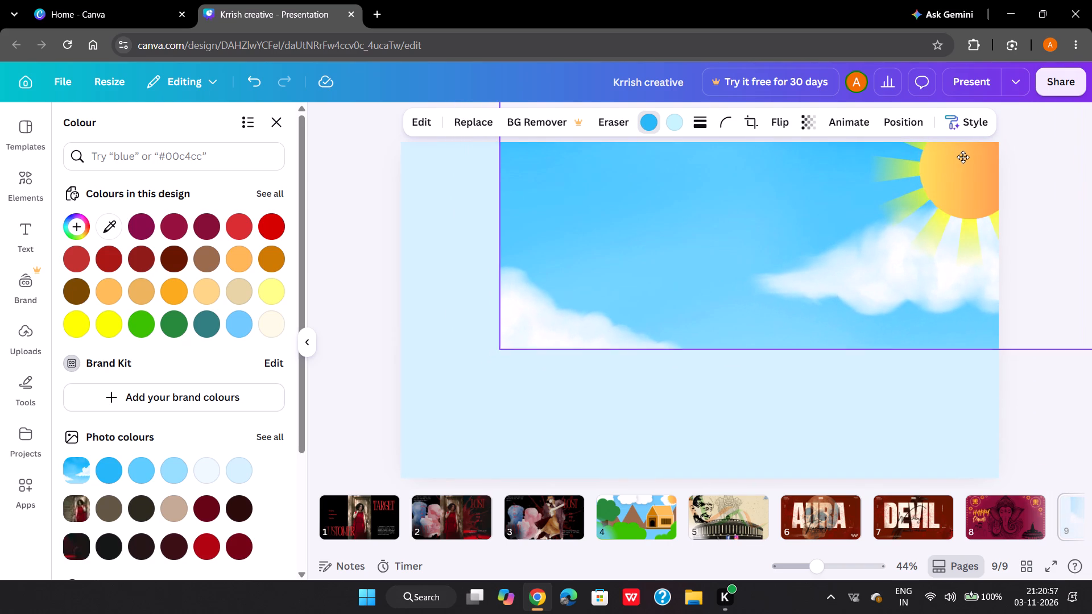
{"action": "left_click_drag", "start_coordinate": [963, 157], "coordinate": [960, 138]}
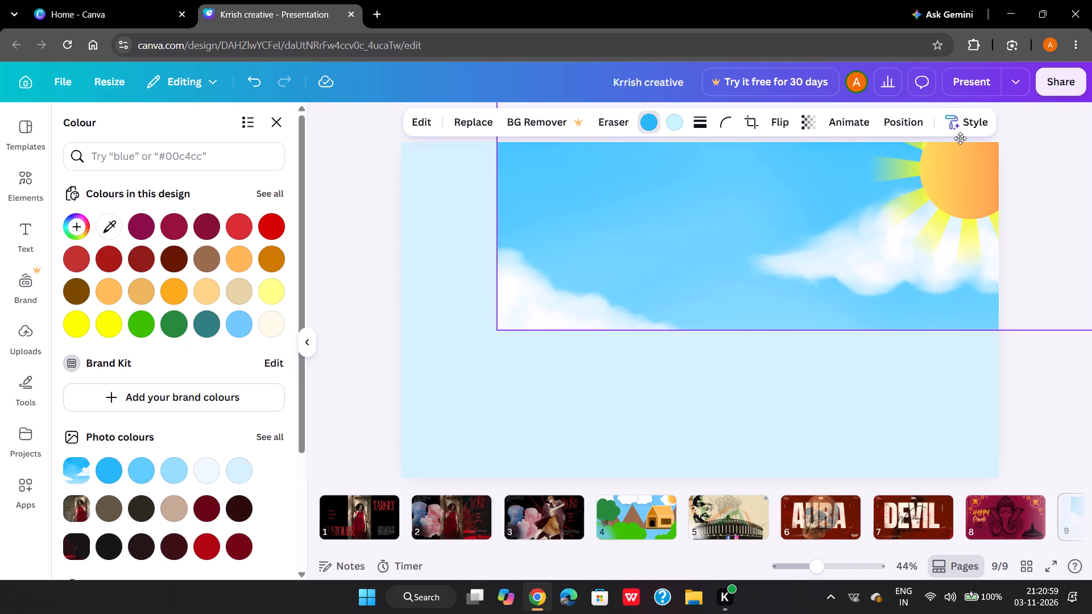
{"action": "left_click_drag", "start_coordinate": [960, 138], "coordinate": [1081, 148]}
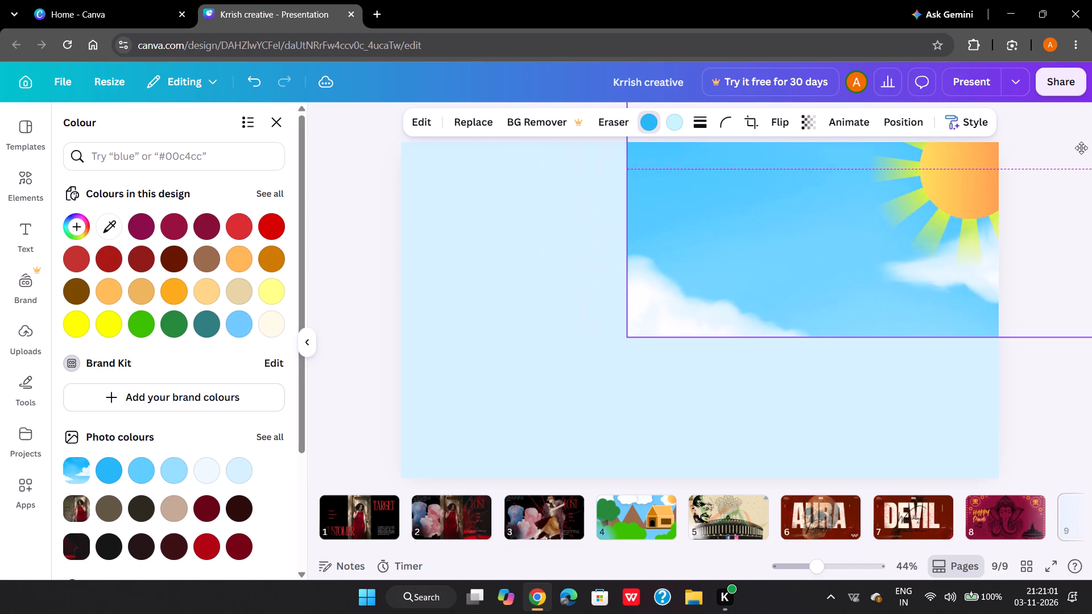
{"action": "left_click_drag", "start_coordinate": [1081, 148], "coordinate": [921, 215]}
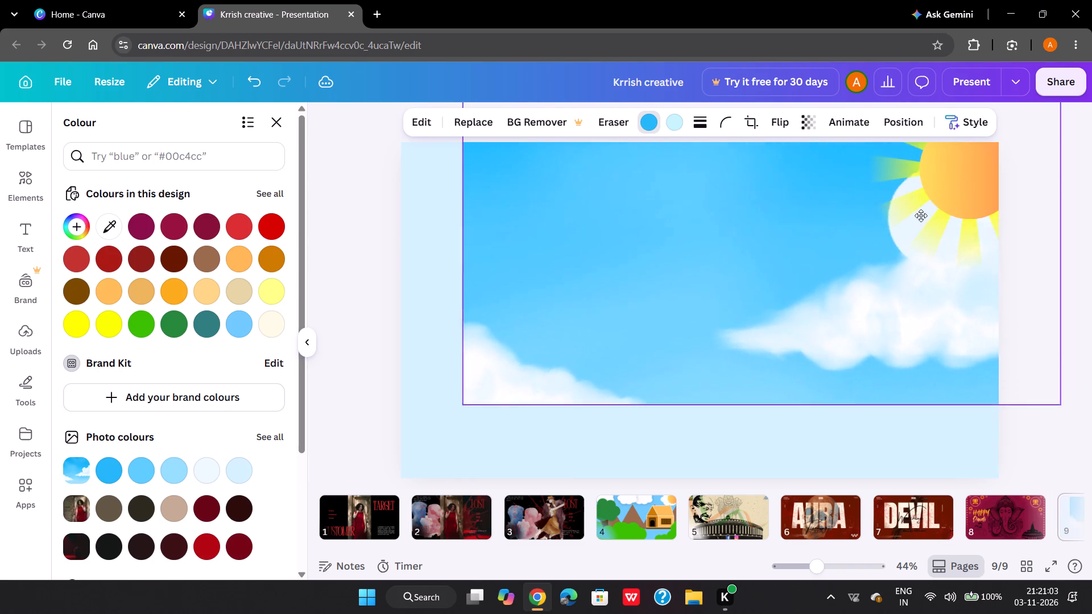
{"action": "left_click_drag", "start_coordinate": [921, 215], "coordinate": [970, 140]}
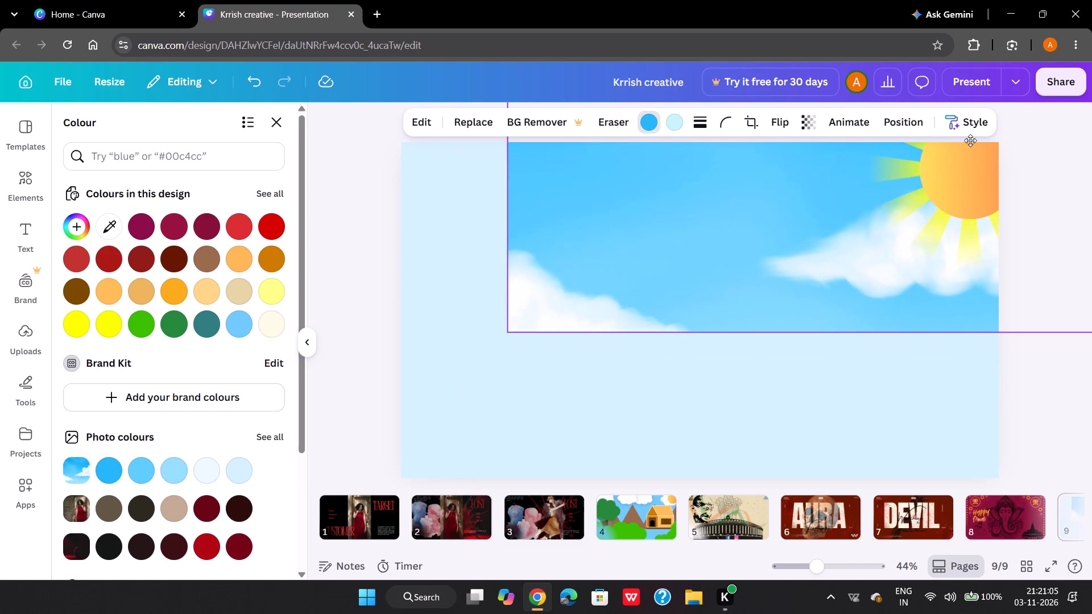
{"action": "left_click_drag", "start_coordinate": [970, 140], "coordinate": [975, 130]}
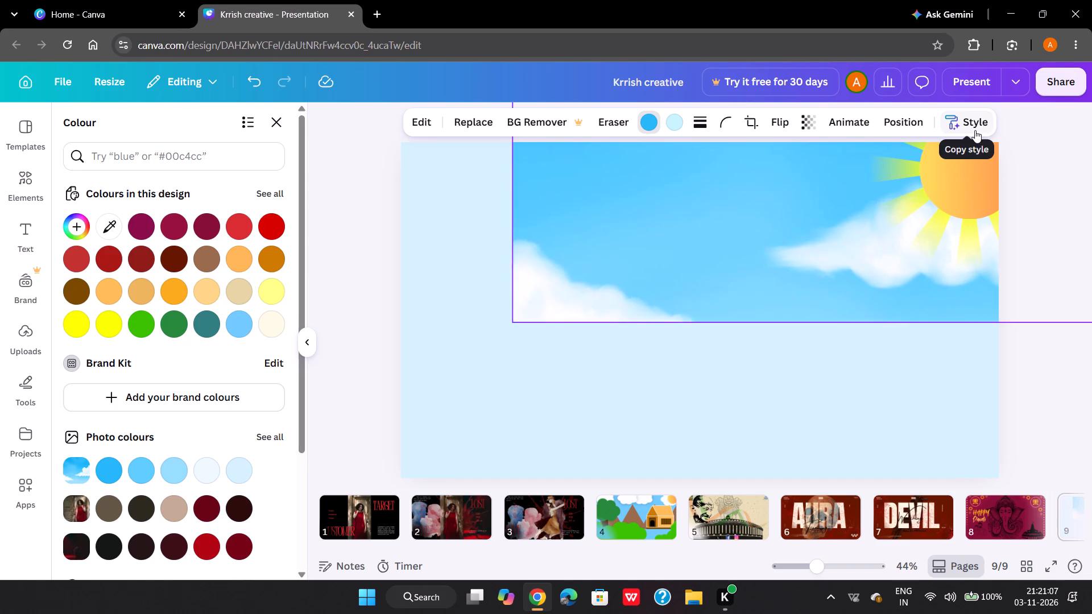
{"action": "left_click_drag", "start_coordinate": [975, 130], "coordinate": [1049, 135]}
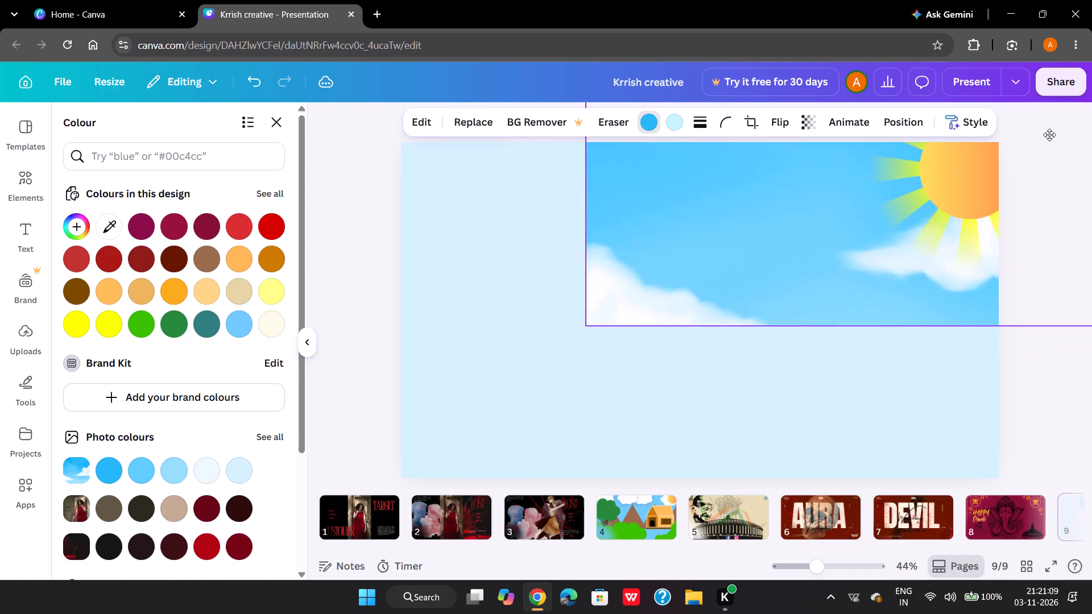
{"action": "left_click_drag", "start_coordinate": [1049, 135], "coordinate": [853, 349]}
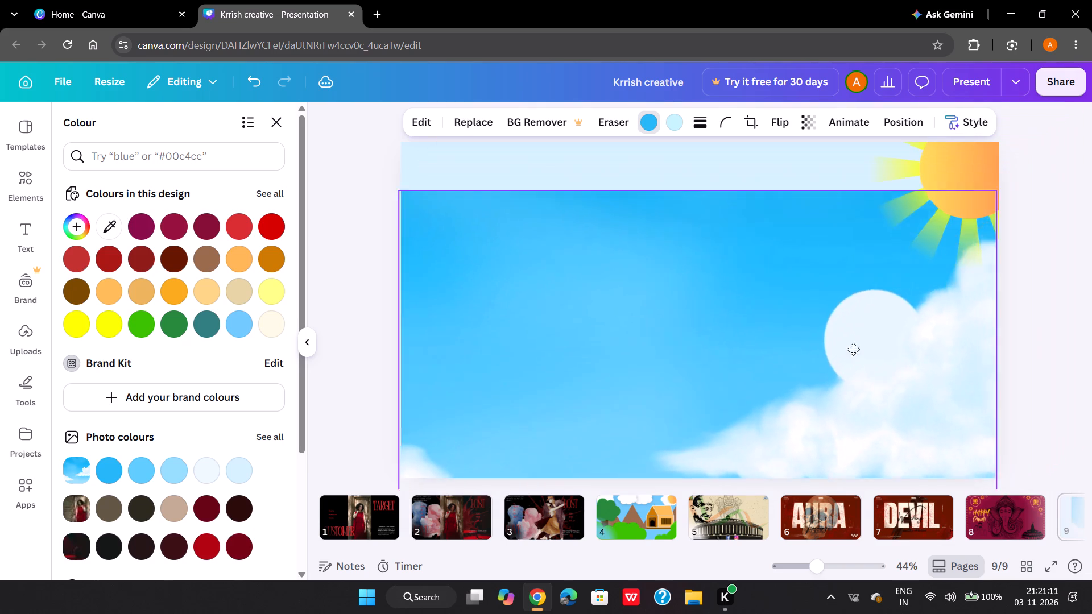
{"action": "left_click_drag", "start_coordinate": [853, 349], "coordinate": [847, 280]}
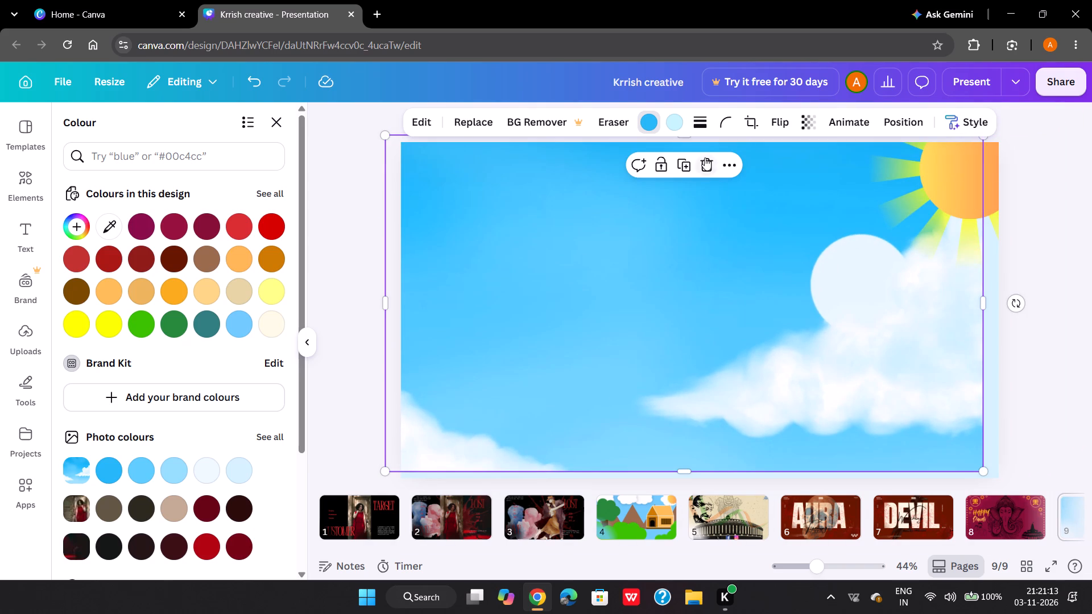
Delete the cloudy sky image from the page.
{"action": "left_click", "coordinate": [702, 156]}
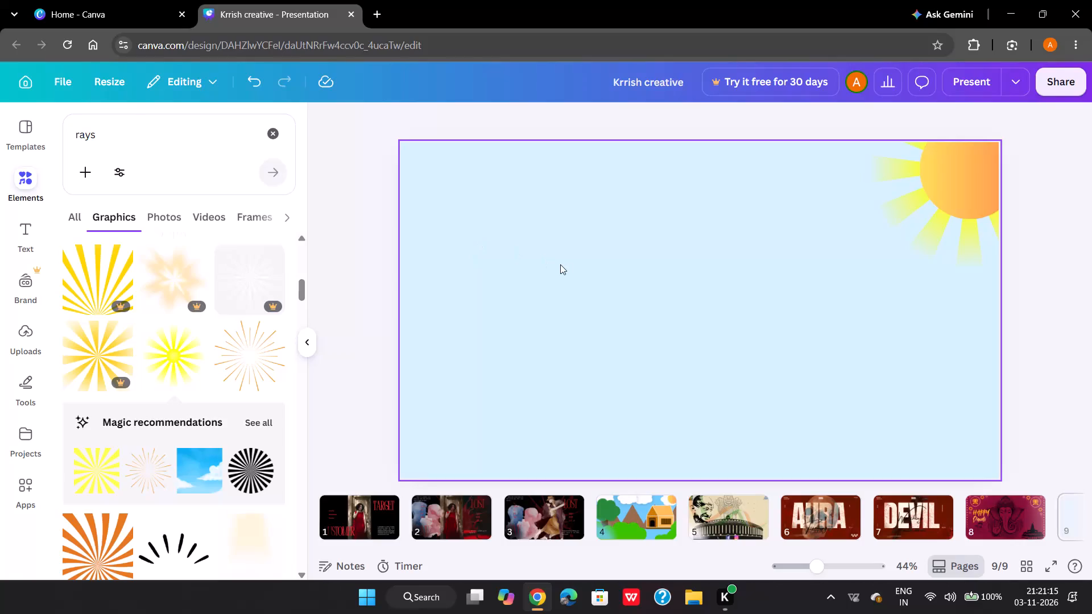
Change the page background to the medium sky blue already used among the design's background colours.
{"action": "left_click", "coordinate": [565, 264]}
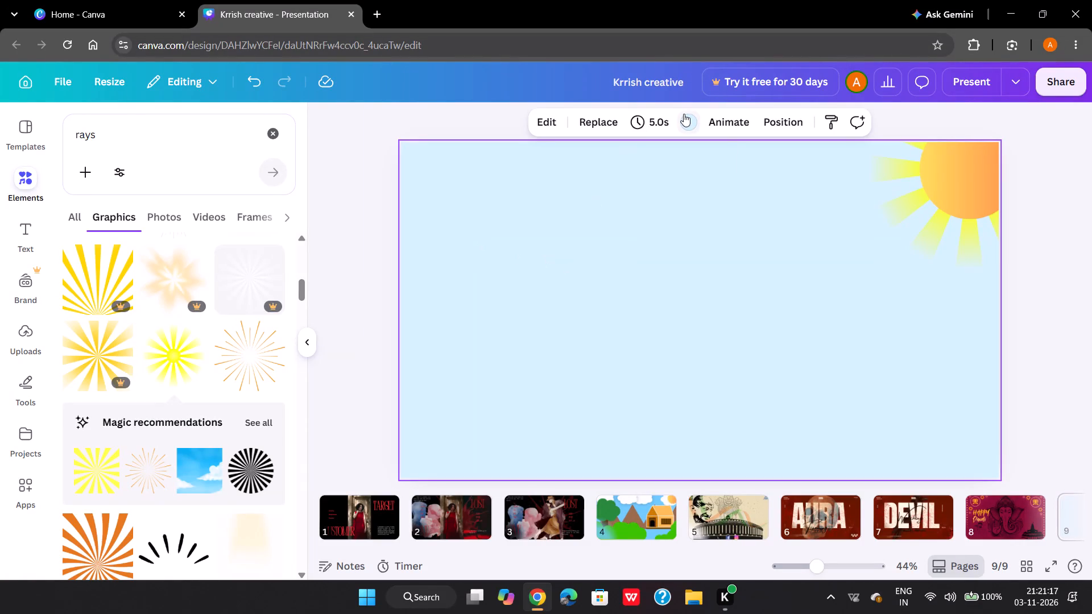
{"action": "left_click", "coordinate": [686, 119]}
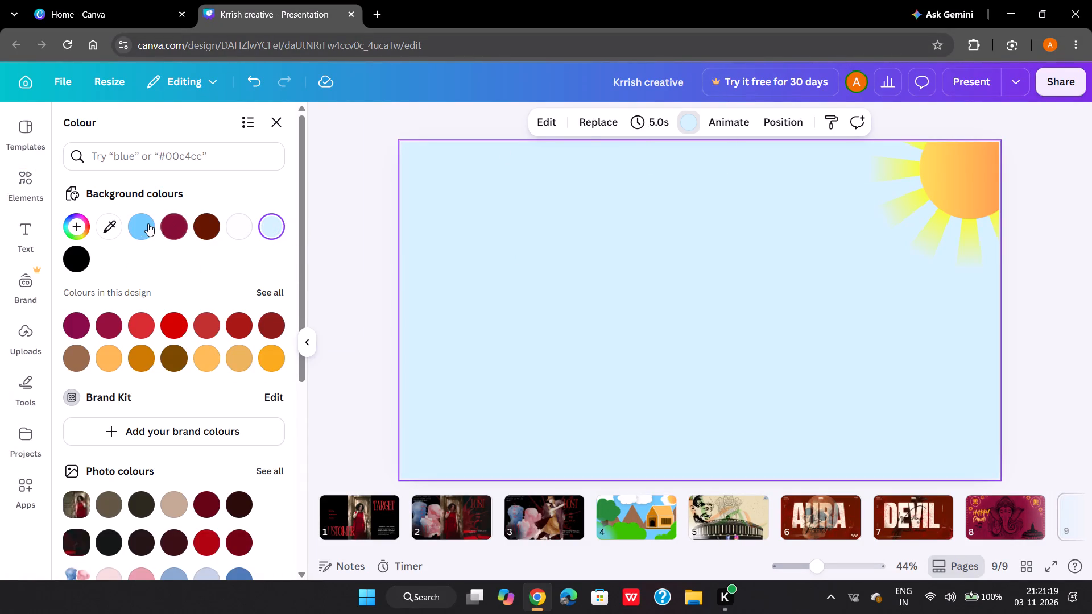
{"action": "left_click", "coordinate": [142, 224]}
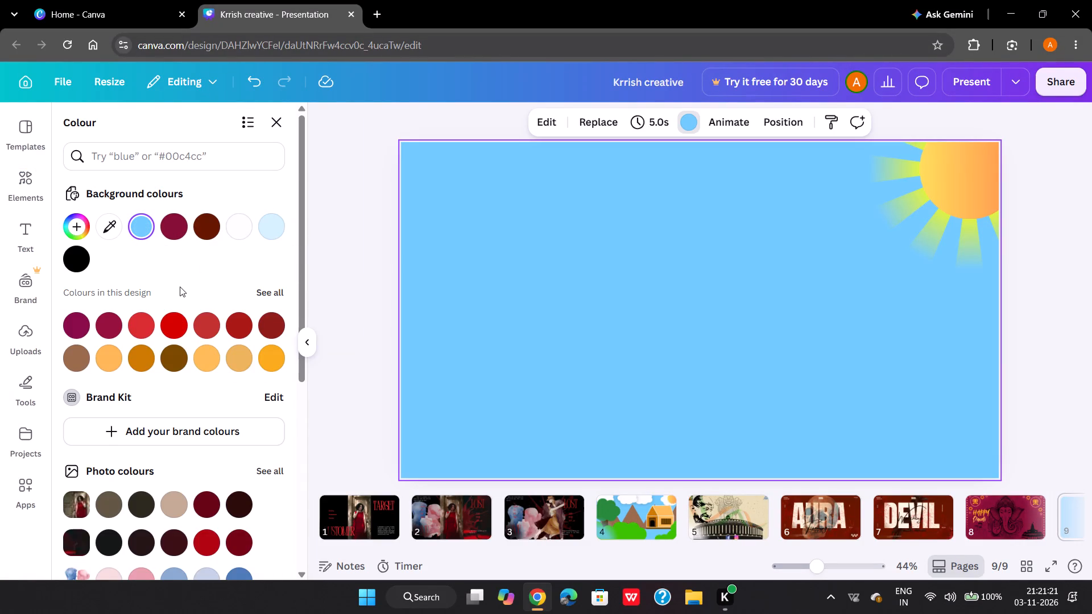
{"action": "left_click", "coordinate": [276, 123]}
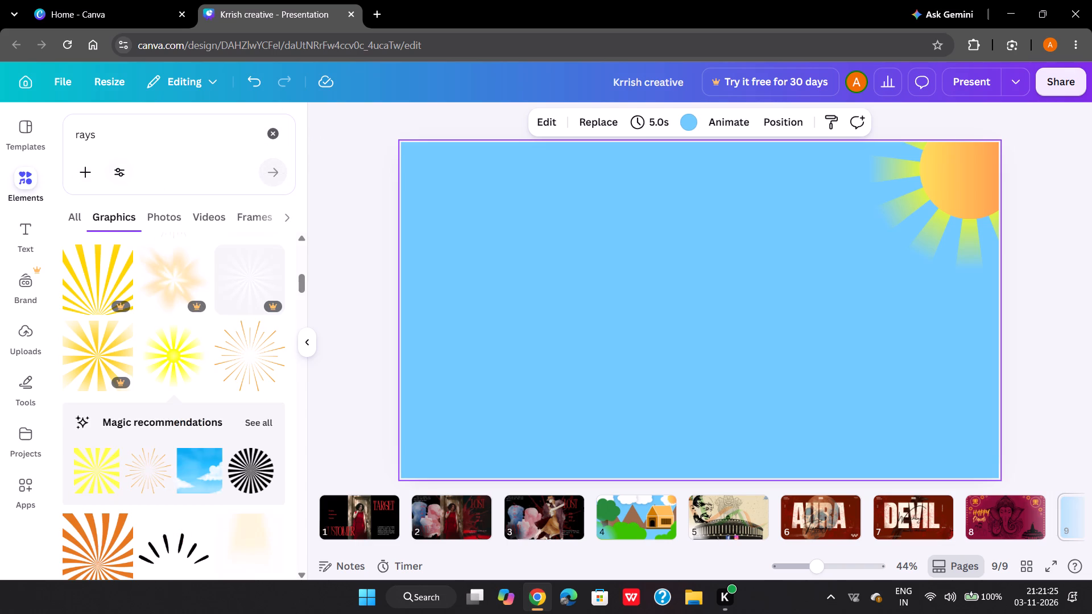
Search the element graphics for "clouds" and add the free soft, pinkish-white cloud to the page.
{"action": "left_click", "coordinate": [274, 137]}
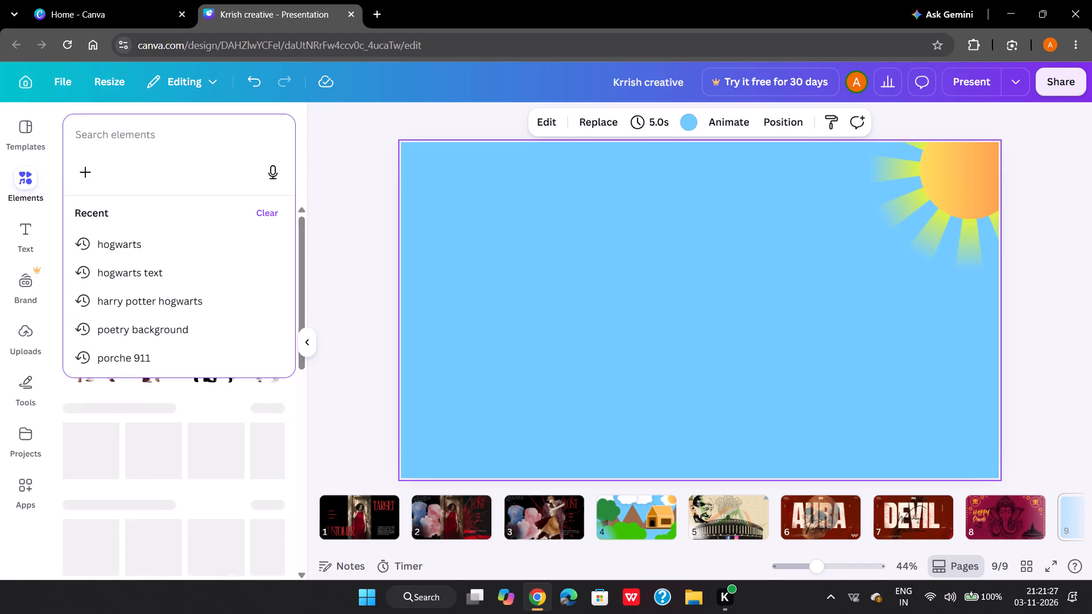
{"action": "type", "text": "clouds"}
{"action": "left_click", "coordinate": [278, 169]}
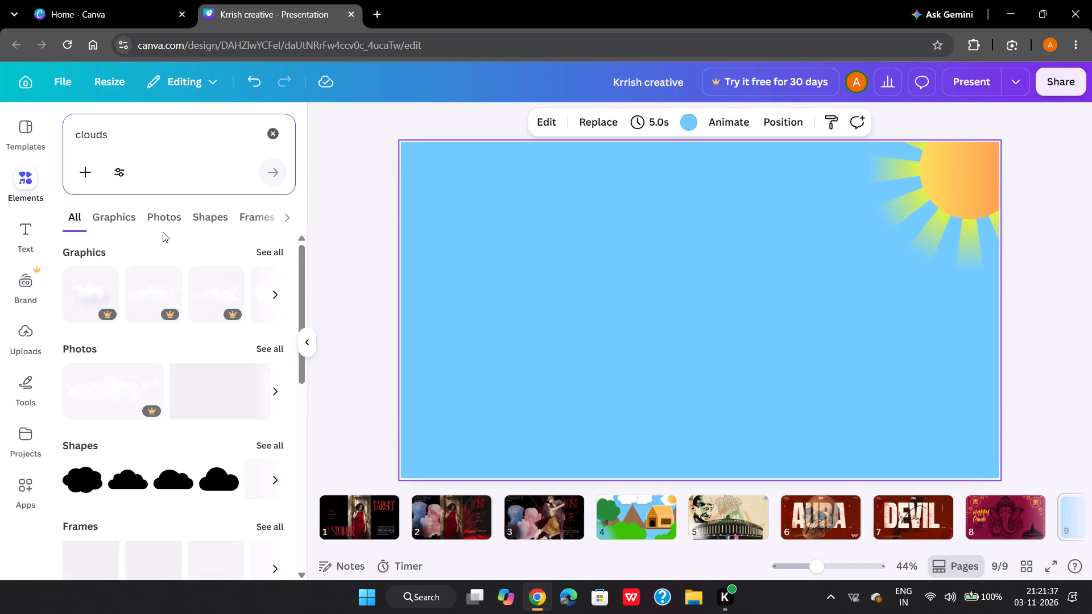
{"action": "left_click", "coordinate": [121, 218]}
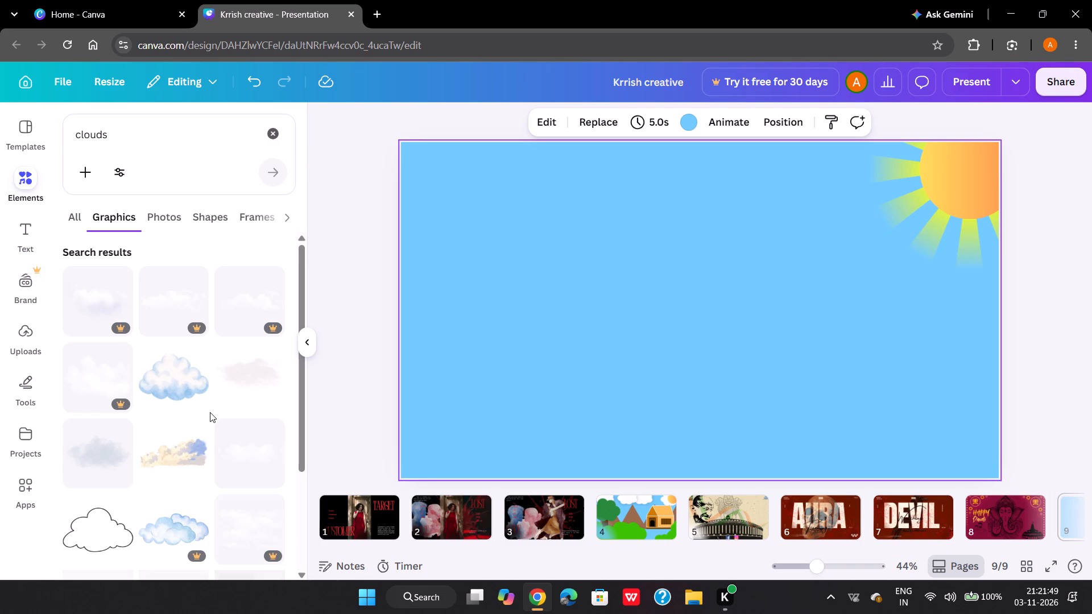
{"action": "scroll", "coordinate": [210, 412], "scroll_direction": "down", "scroll_amount": 2}
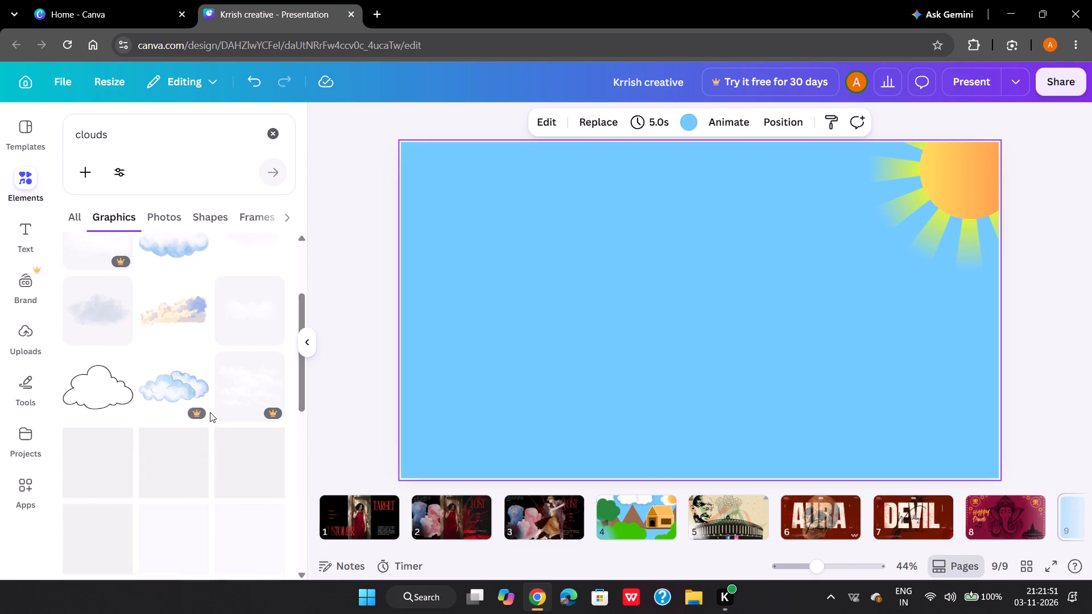
{"action": "scroll", "coordinate": [210, 412], "scroll_direction": "down", "scroll_amount": 2}
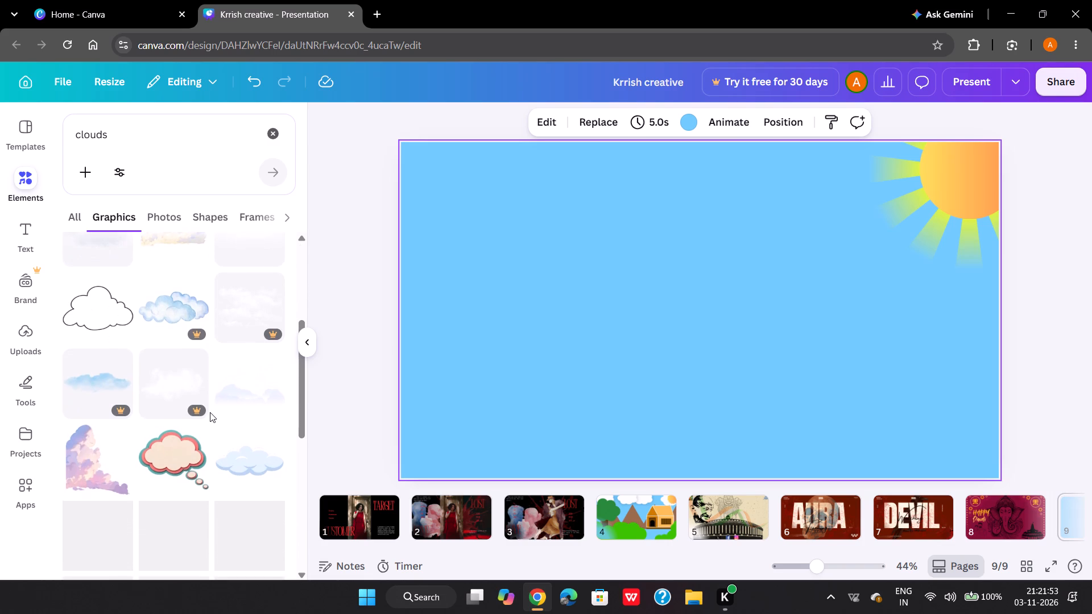
{"action": "scroll", "coordinate": [210, 412], "scroll_direction": "down", "scroll_amount": 1}
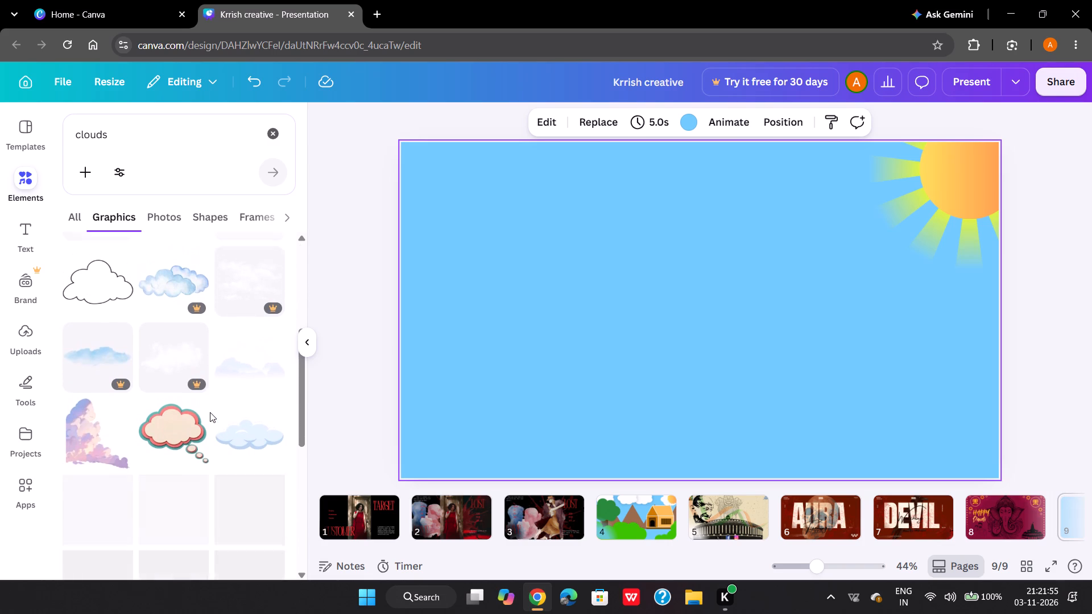
{"action": "scroll", "coordinate": [210, 412], "scroll_direction": "up", "scroll_amount": 3}
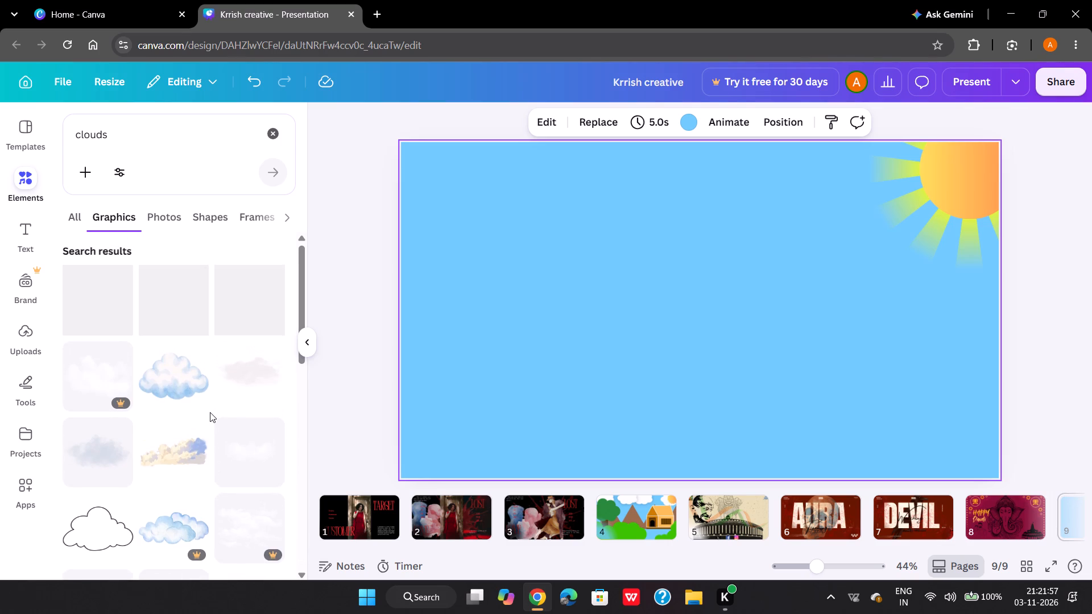
{"action": "scroll", "coordinate": [210, 412], "scroll_direction": "up", "scroll_amount": 2}
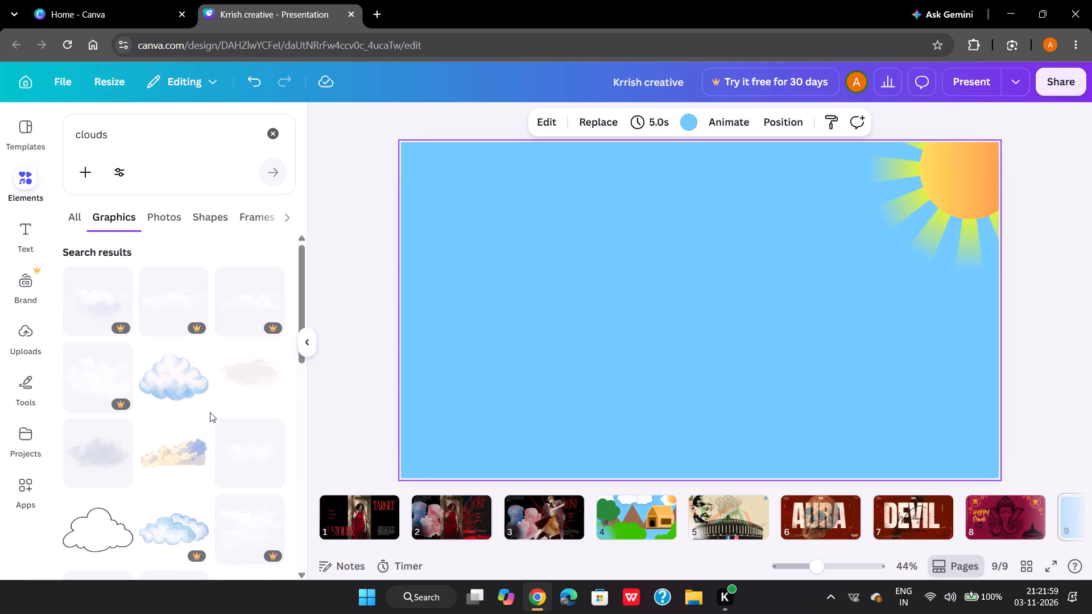
{"action": "left_click", "coordinate": [241, 383]}
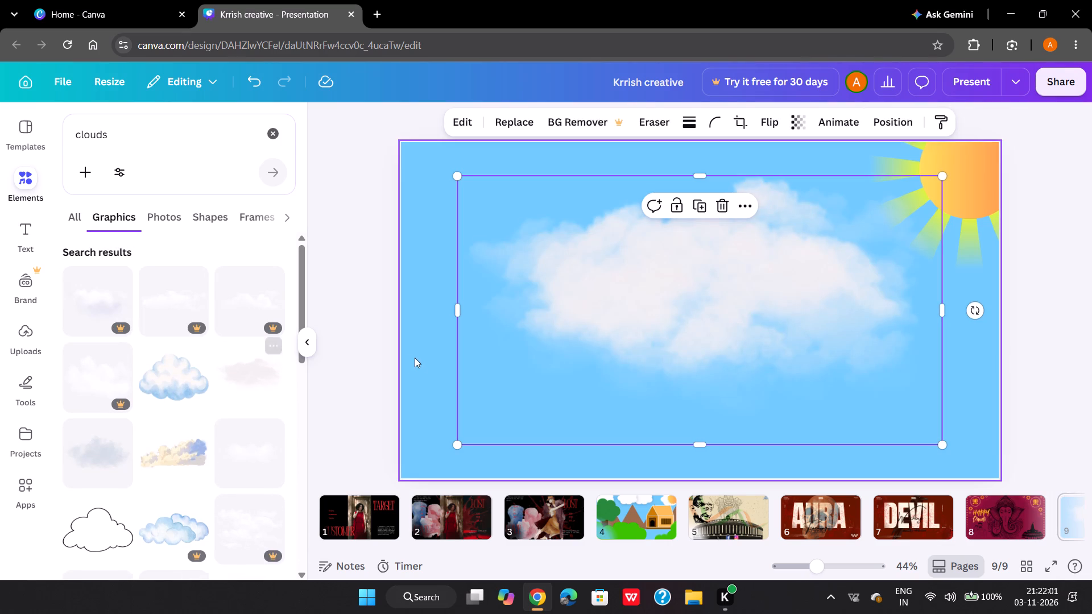
Move the cloud to the slide's upper-left corner, clear of the sun, with its frame extending past the slide edges.
{"action": "left_click_drag", "start_coordinate": [620, 307], "coordinate": [762, 239]}
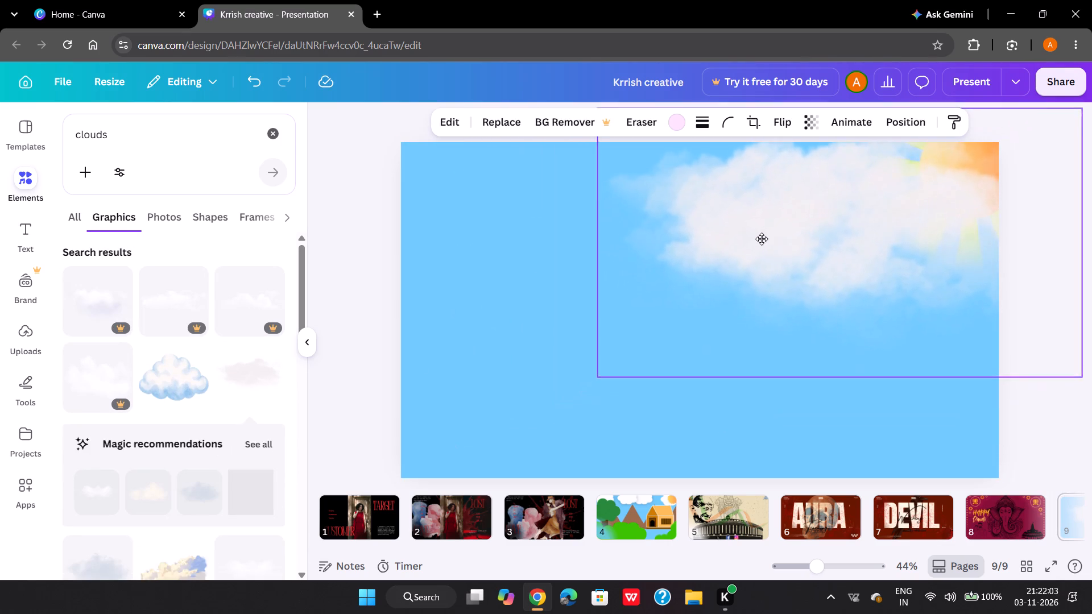
{"action": "left_click_drag", "start_coordinate": [762, 239], "coordinate": [760, 237]}
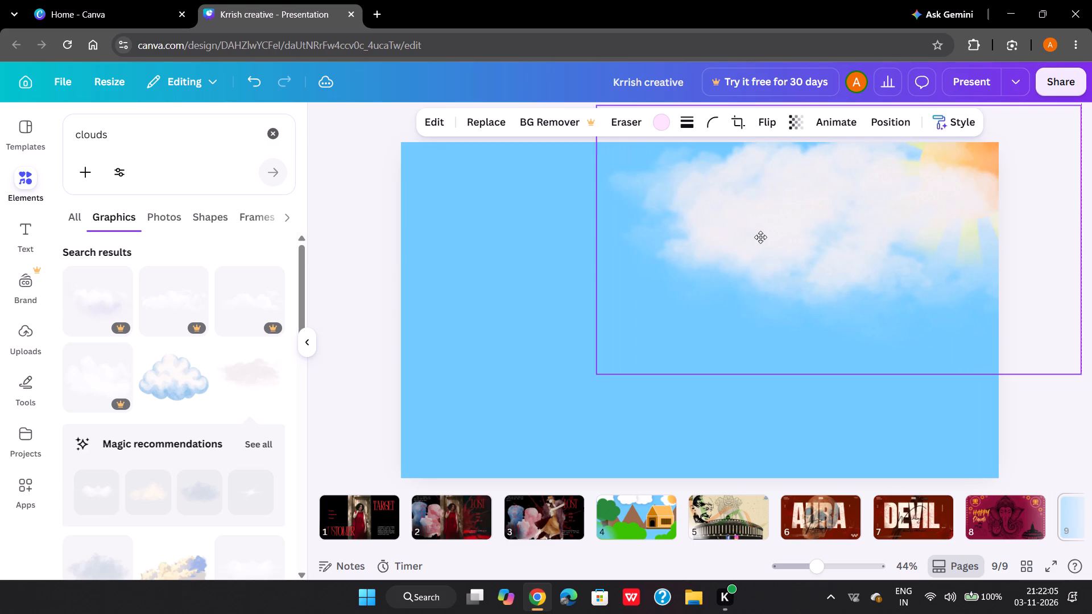
{"action": "left_click_drag", "start_coordinate": [760, 237], "coordinate": [493, 228]}
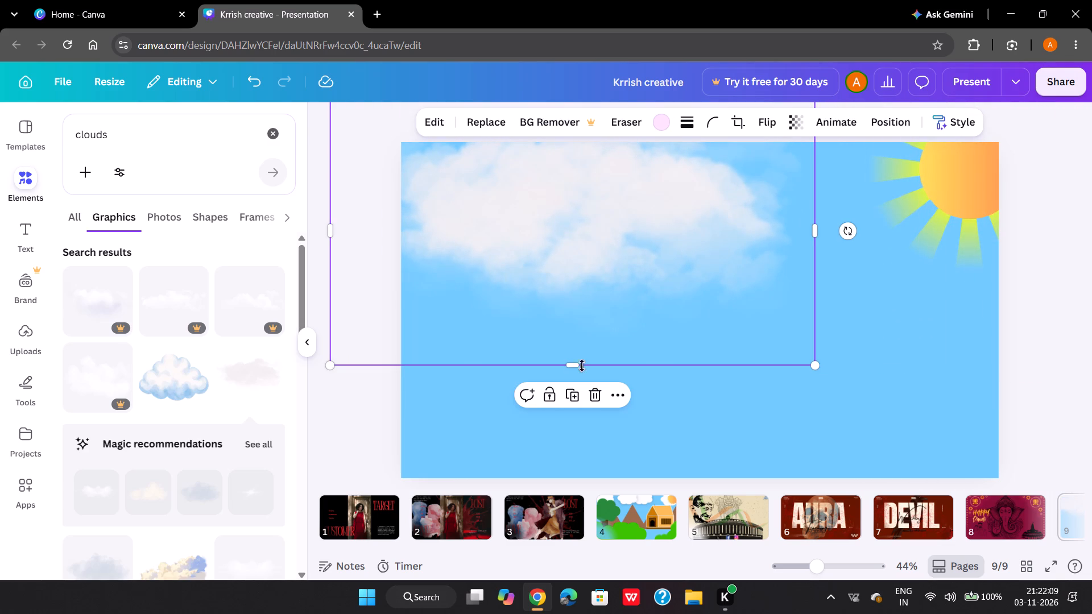
Duplicate the cloud and move the copy level with the original to the slide's upper-right corner, overlapping the sun.
{"action": "left_click", "coordinate": [574, 393]}
{"action": "left_click_drag", "start_coordinate": [666, 206], "coordinate": [706, 204]}
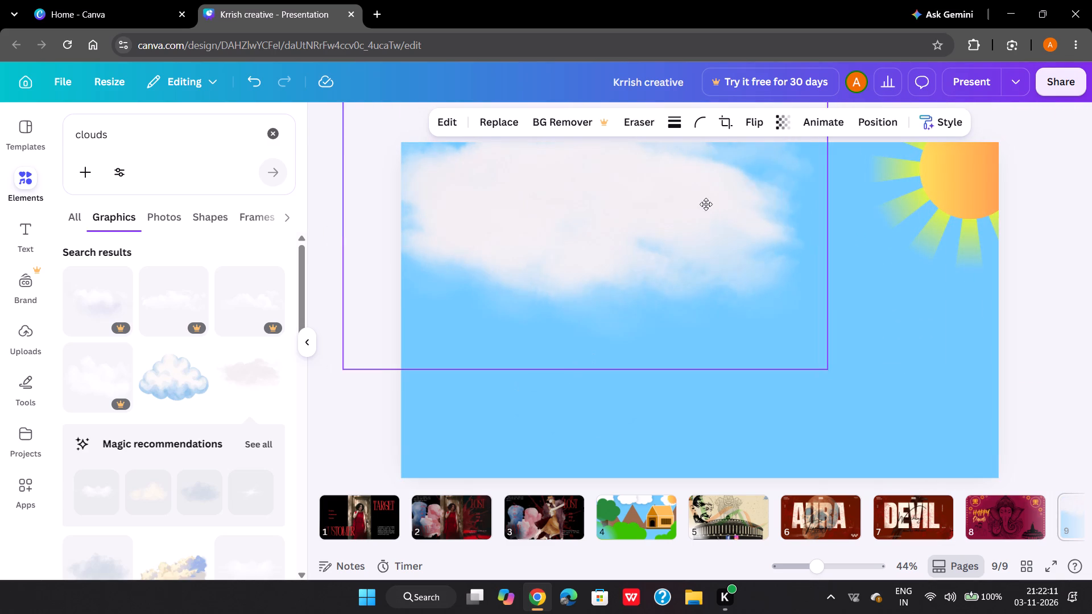
{"action": "left_click_drag", "start_coordinate": [706, 204], "coordinate": [980, 204]}
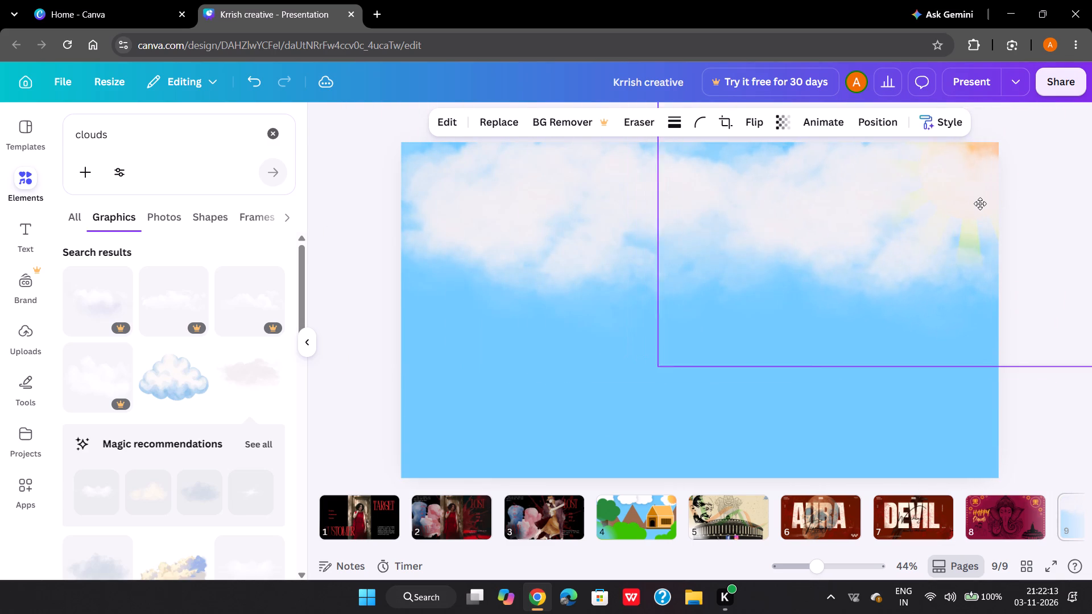
{"action": "left_click_drag", "start_coordinate": [980, 204], "coordinate": [978, 204]}
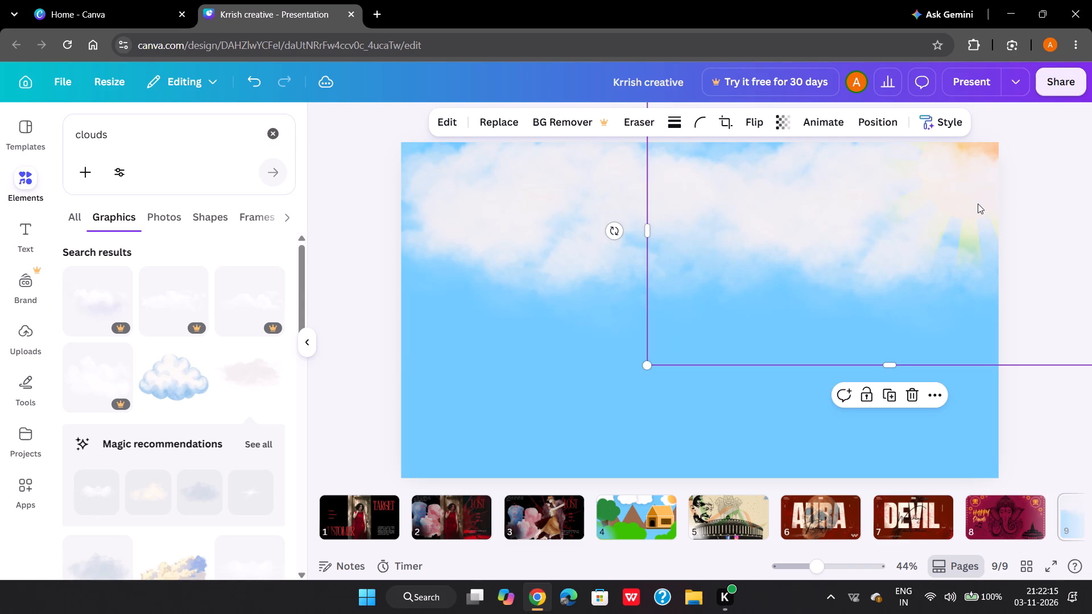
Reorder the duplicated cloud's layer behind the sun and its rays, directly above the blue background.
{"action": "left_click", "coordinate": [867, 123]}
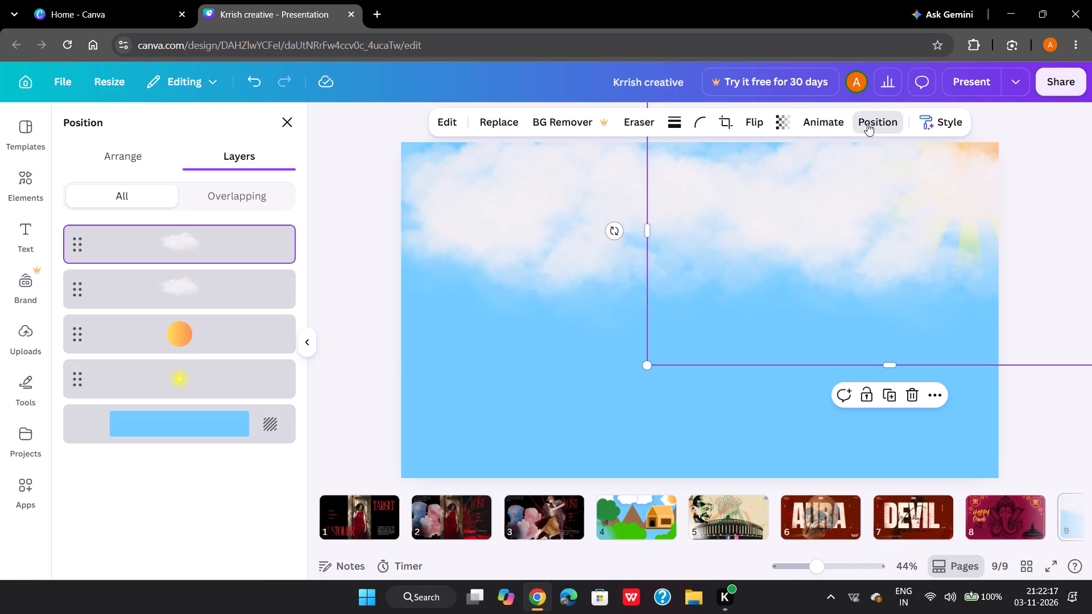
{"action": "left_click_drag", "start_coordinate": [218, 252], "coordinate": [225, 438]}
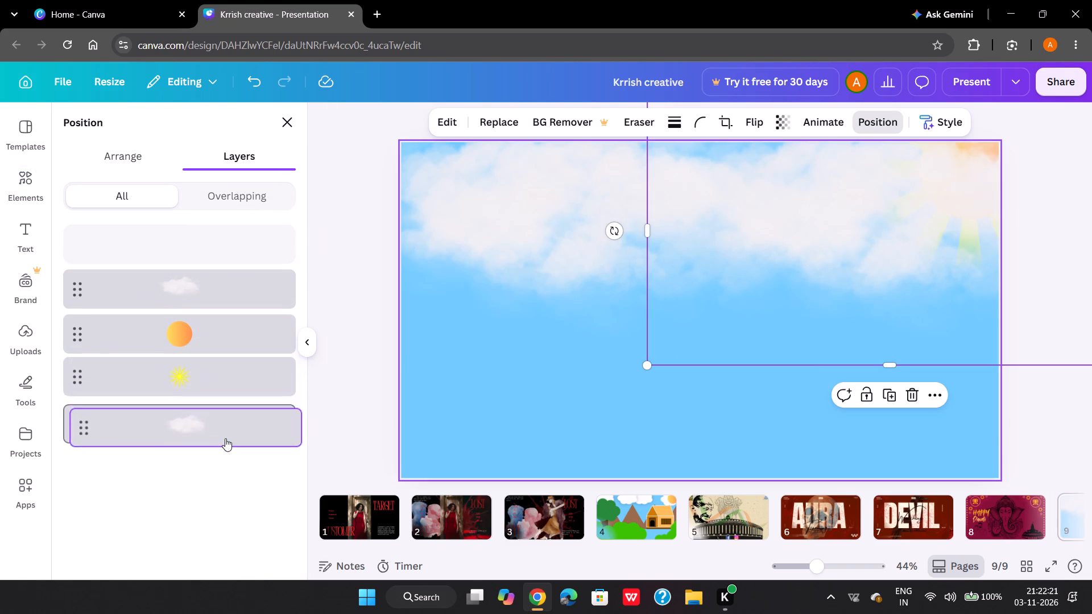
{"action": "left_click_drag", "start_coordinate": [225, 438], "coordinate": [222, 407]}
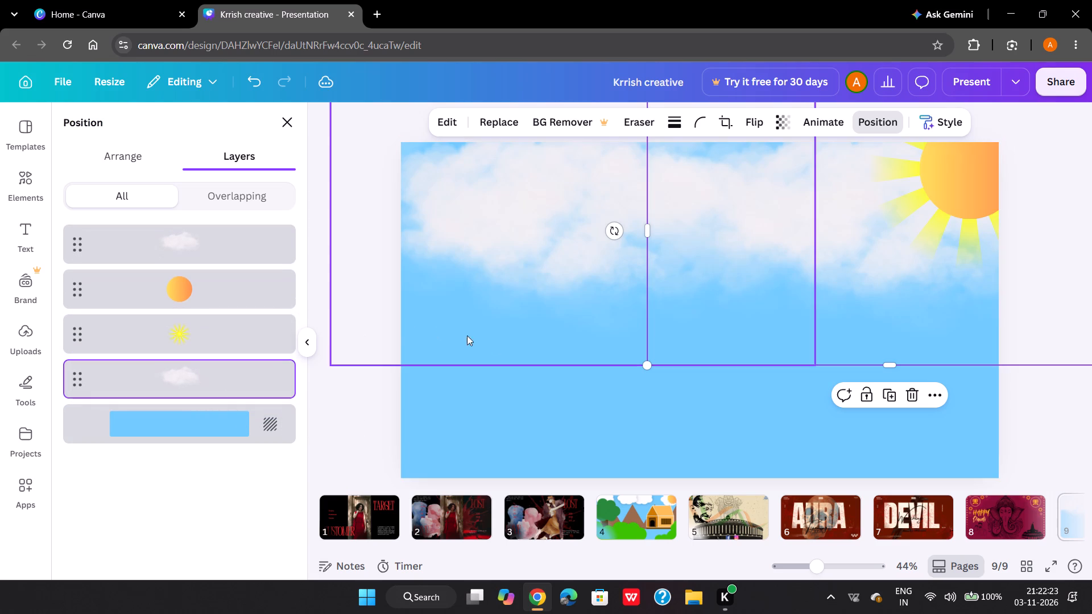
{"action": "left_click", "coordinate": [583, 387]}
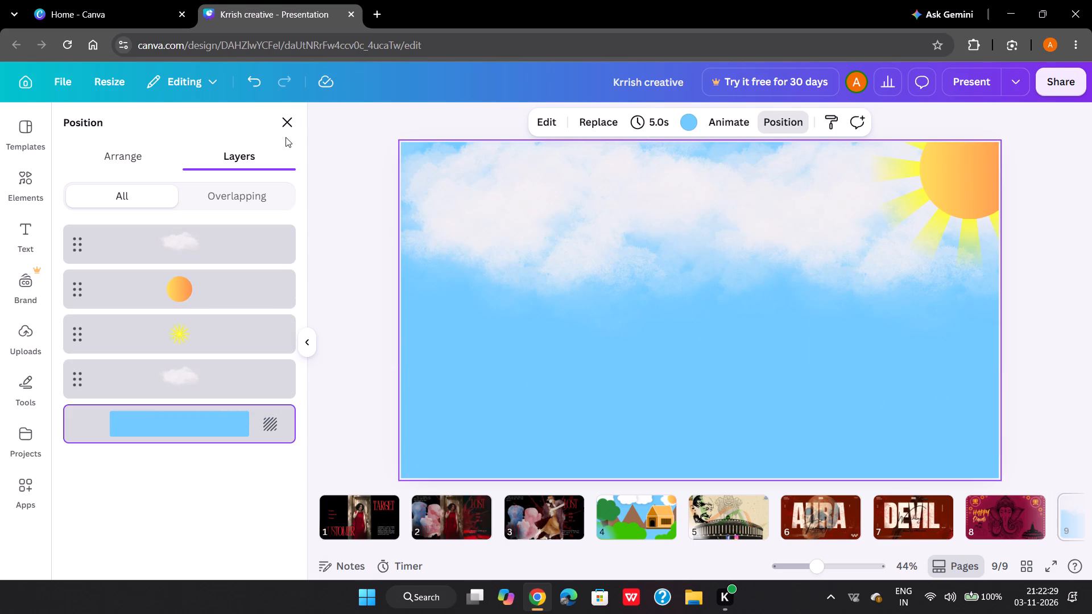
{"action": "left_click", "coordinate": [288, 120]}
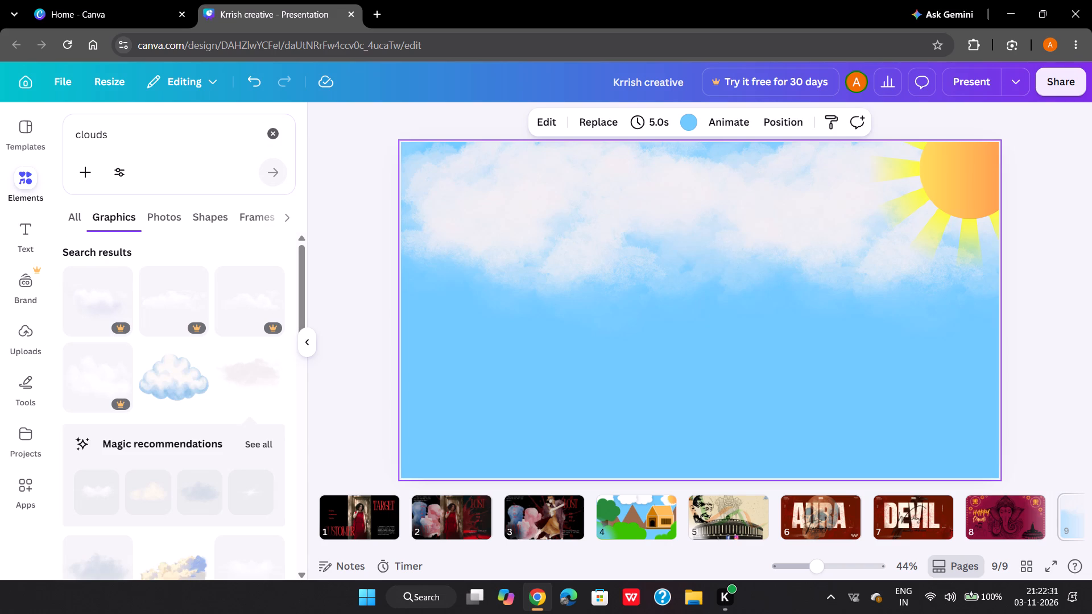
Search the element graphics for "birds" and look through the results for birds that suit the sky scene.
{"action": "left_click", "coordinate": [277, 138]}
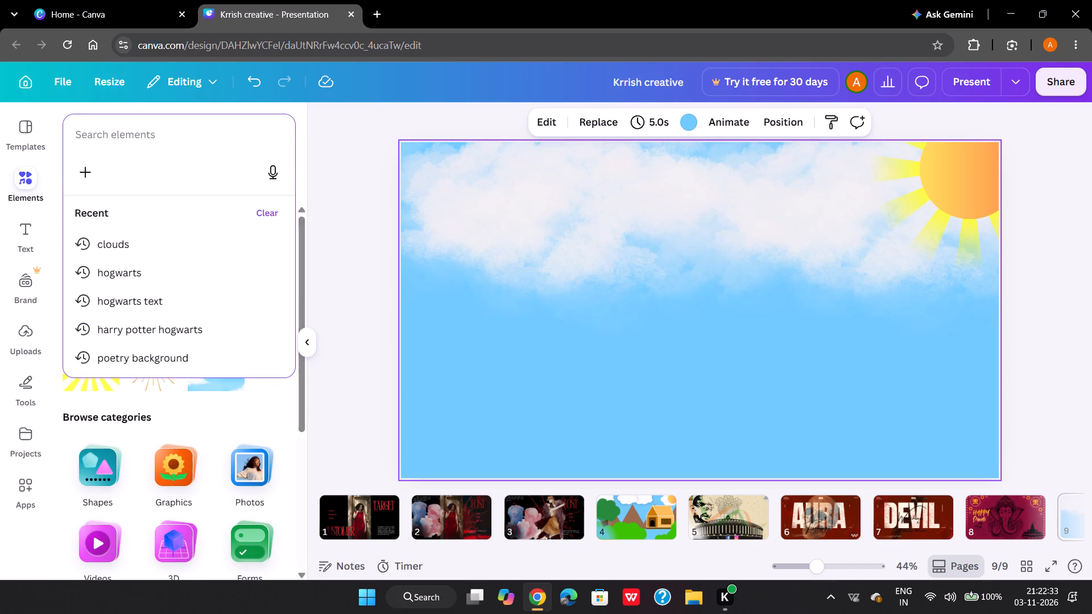
{"action": "key", "text": "l"}
{"action": "key", "text": "BackSpace"}
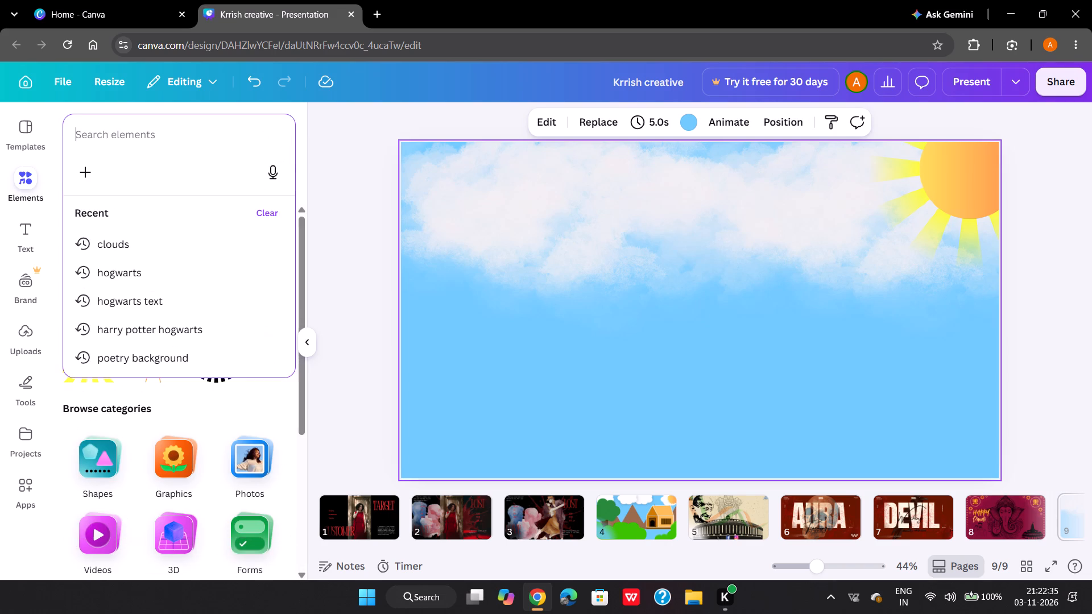
{"action": "type", "text": "crow"}
{"action": "key", "text": "BackSpace"}
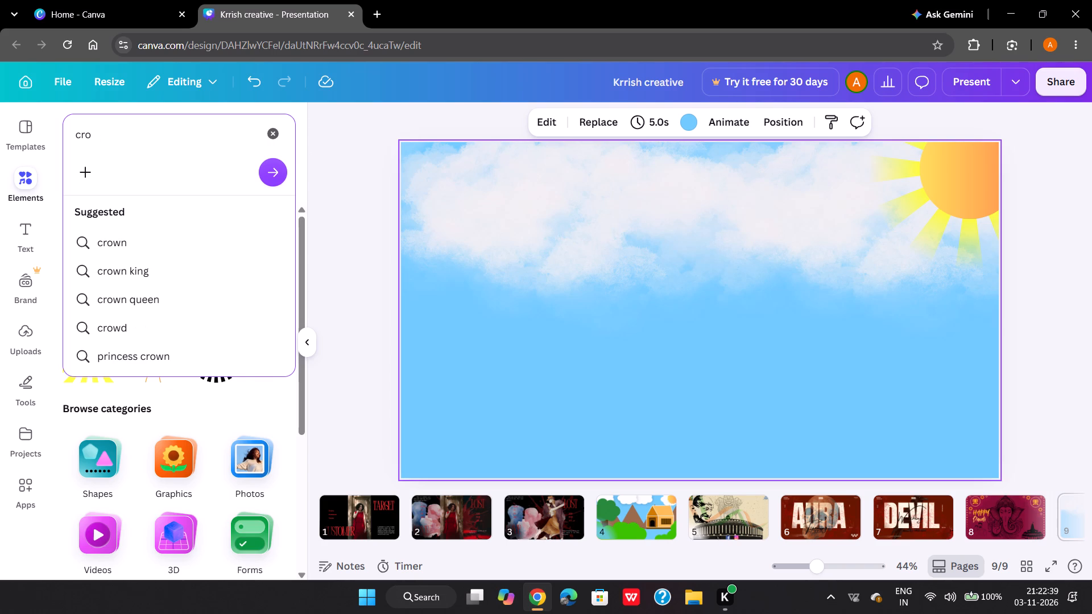
{"action": "key", "text": "BackSpace"}
{"action": "key", "text": "BackSpace"}
{"action": "key", "text": "BackSpace"}
{"action": "type", "text": "birds"}
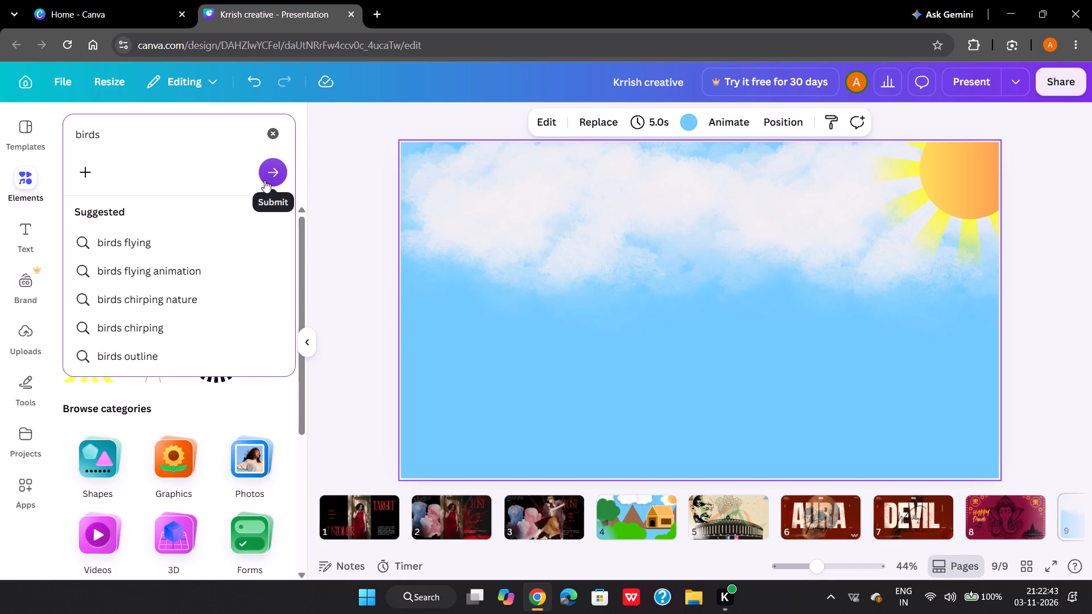
{"action": "left_click", "coordinate": [264, 180]}
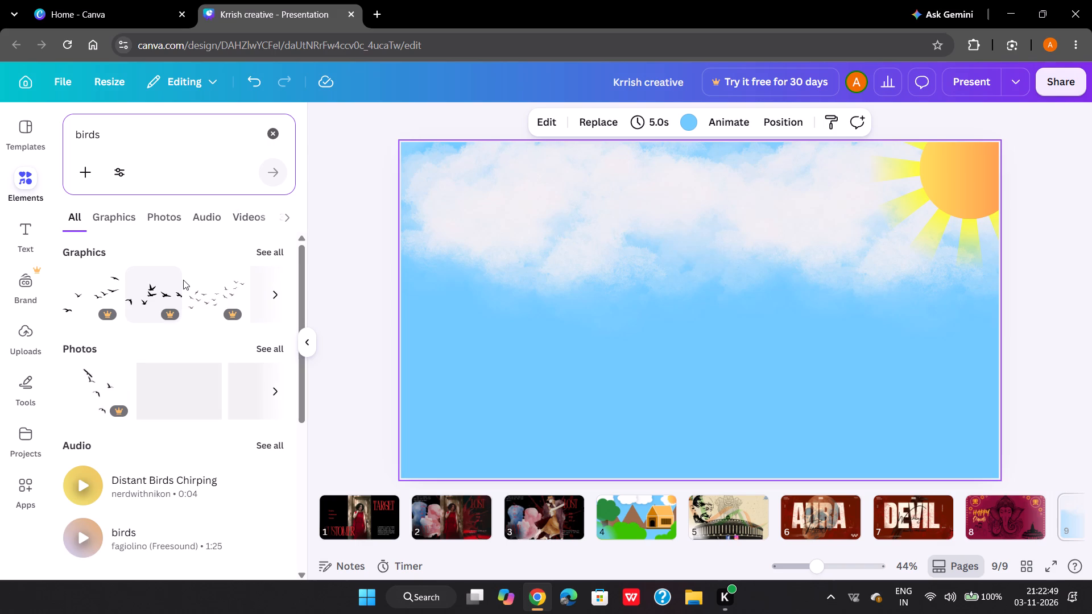
{"action": "left_click", "coordinate": [272, 256]}
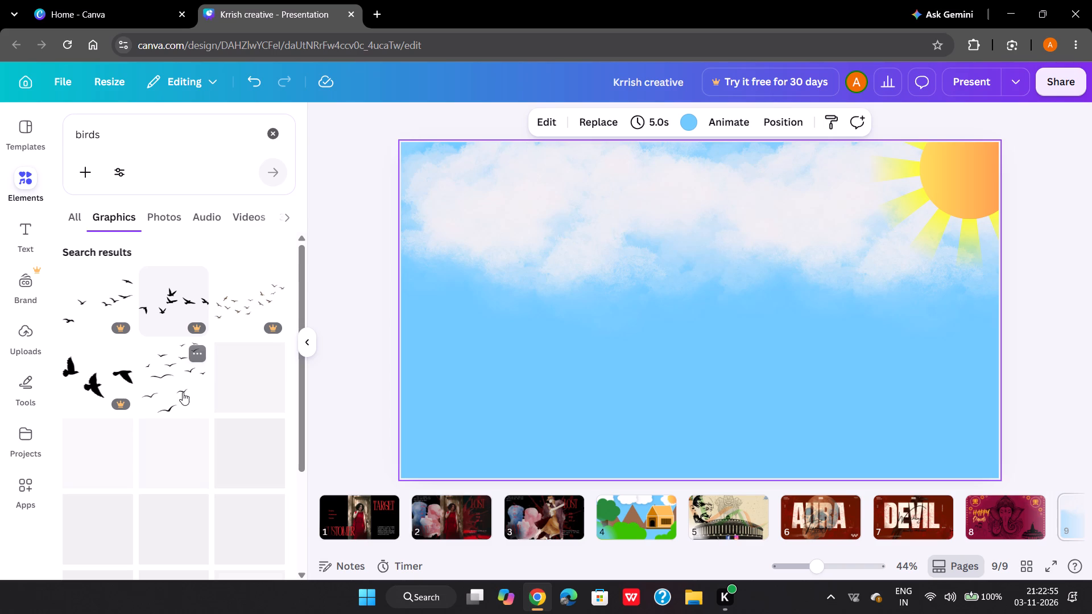
{"action": "scroll", "coordinate": [209, 400], "scroll_direction": "down", "scroll_amount": 1}
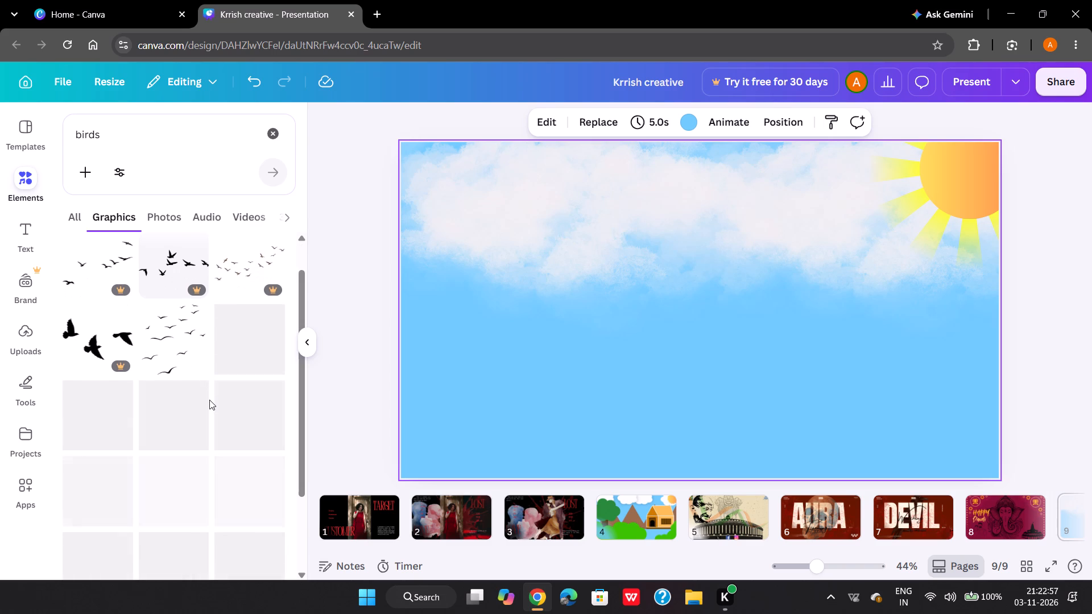
{"action": "scroll", "coordinate": [209, 400], "scroll_direction": "down", "scroll_amount": 2}
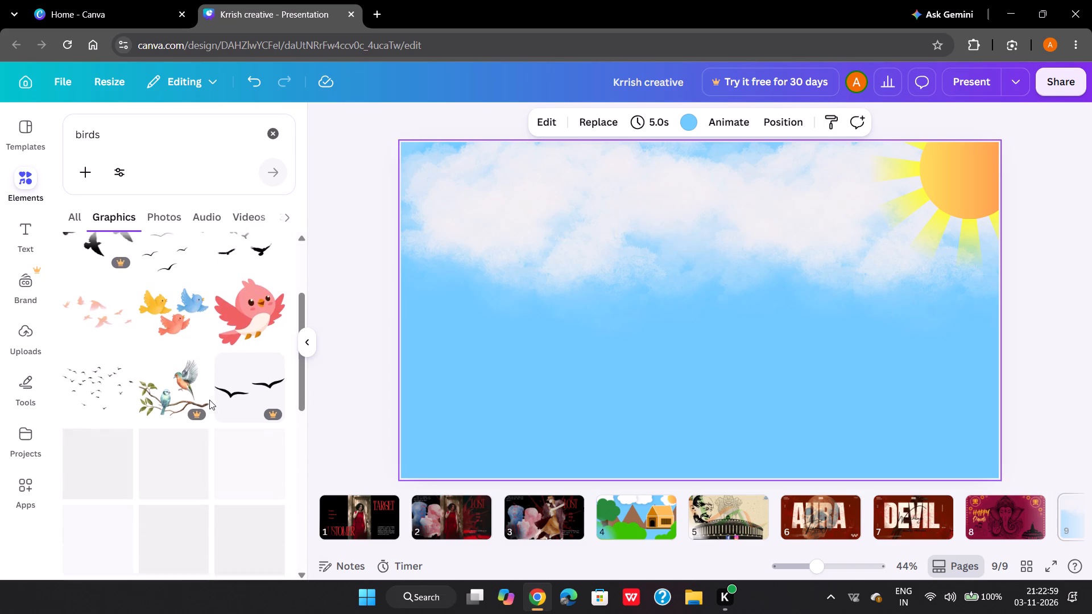
{"action": "scroll", "coordinate": [209, 400], "scroll_direction": "down", "scroll_amount": 1}
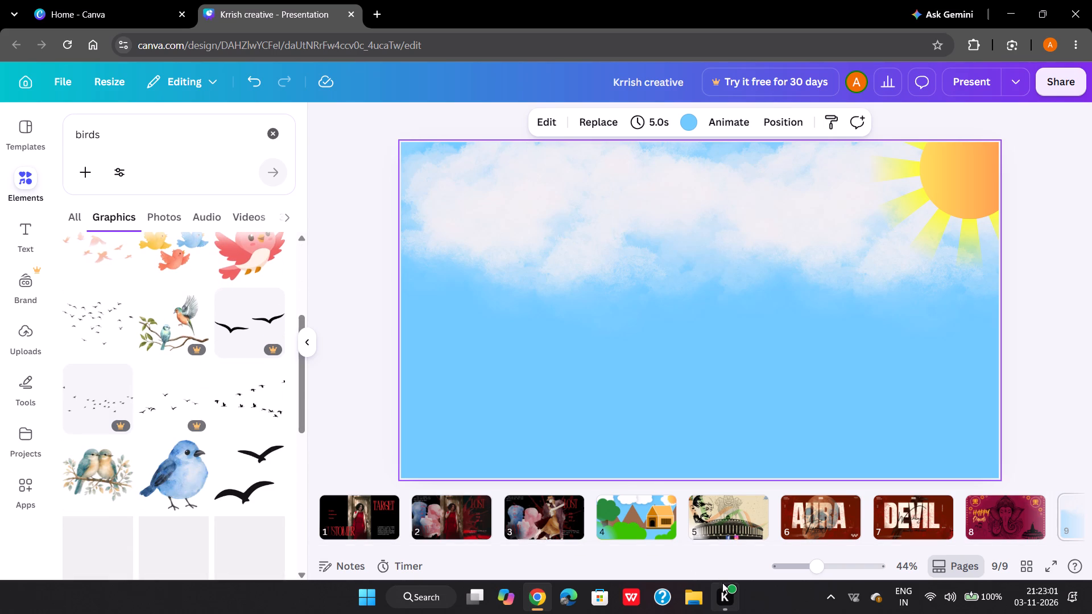
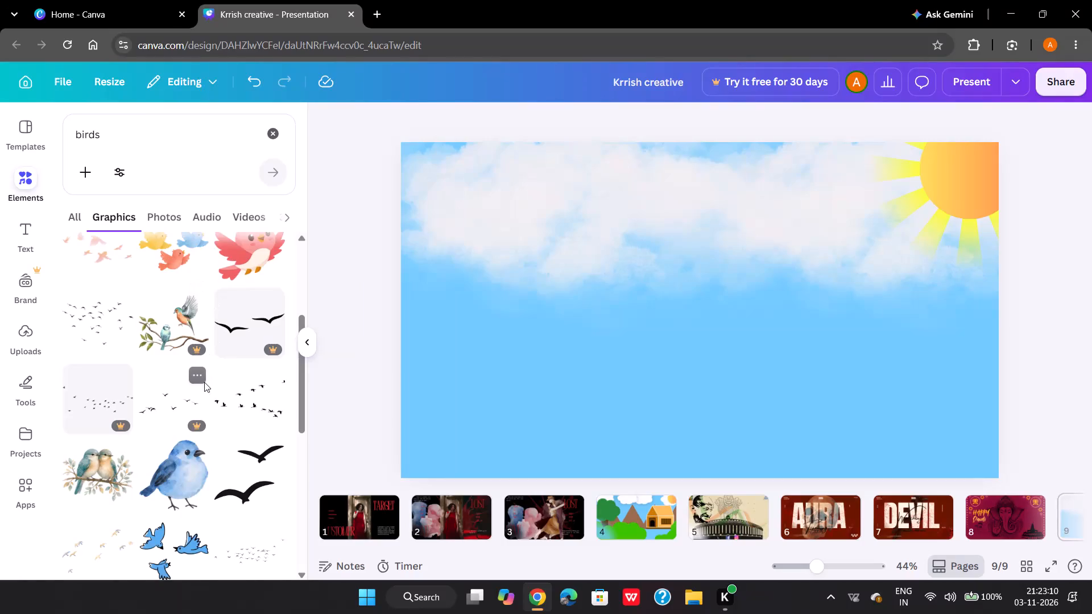
Add the graphic of a scattered flock of black flying birds to the slide and enlarge it slightly.
{"action": "scroll", "coordinate": [204, 382], "scroll_direction": "down", "scroll_amount": 1}
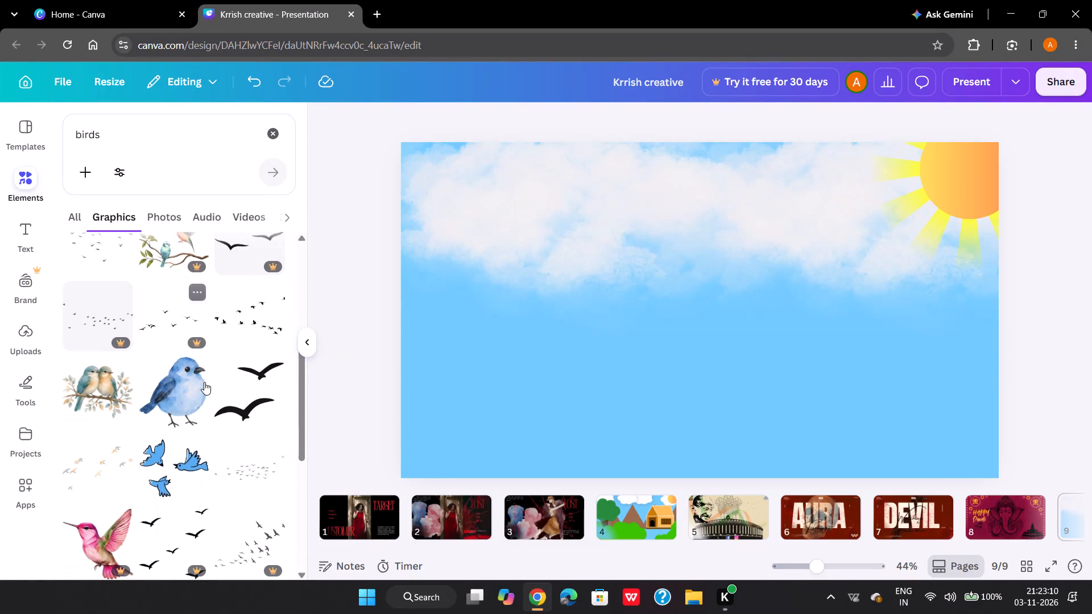
{"action": "scroll", "coordinate": [204, 382], "scroll_direction": "down", "scroll_amount": 1}
{"action": "left_click", "coordinate": [265, 327]}
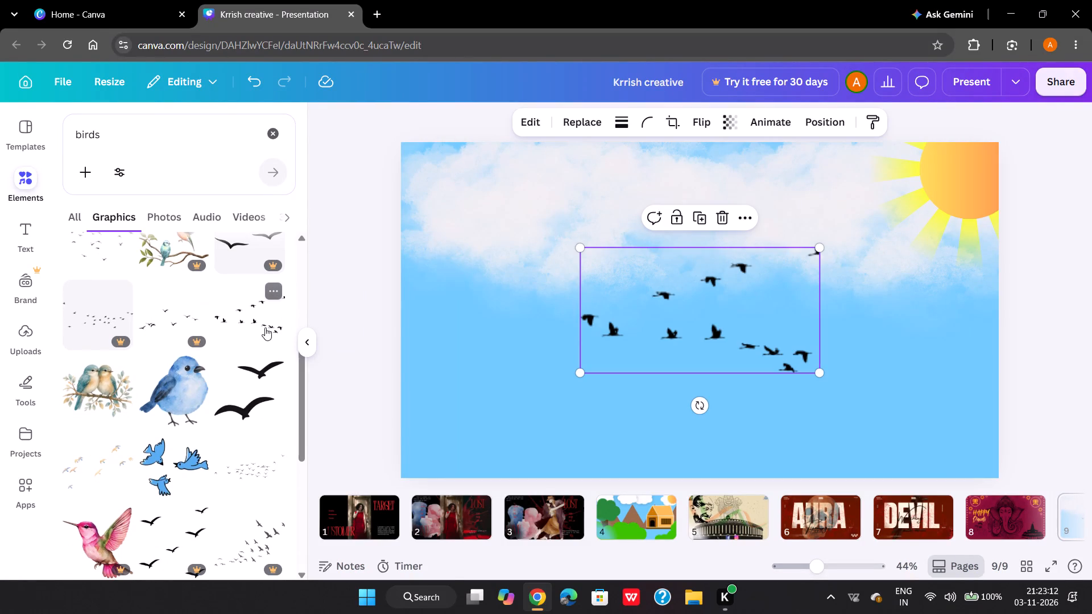
{"action": "left_click_drag", "start_coordinate": [580, 248], "coordinate": [450, 302]}
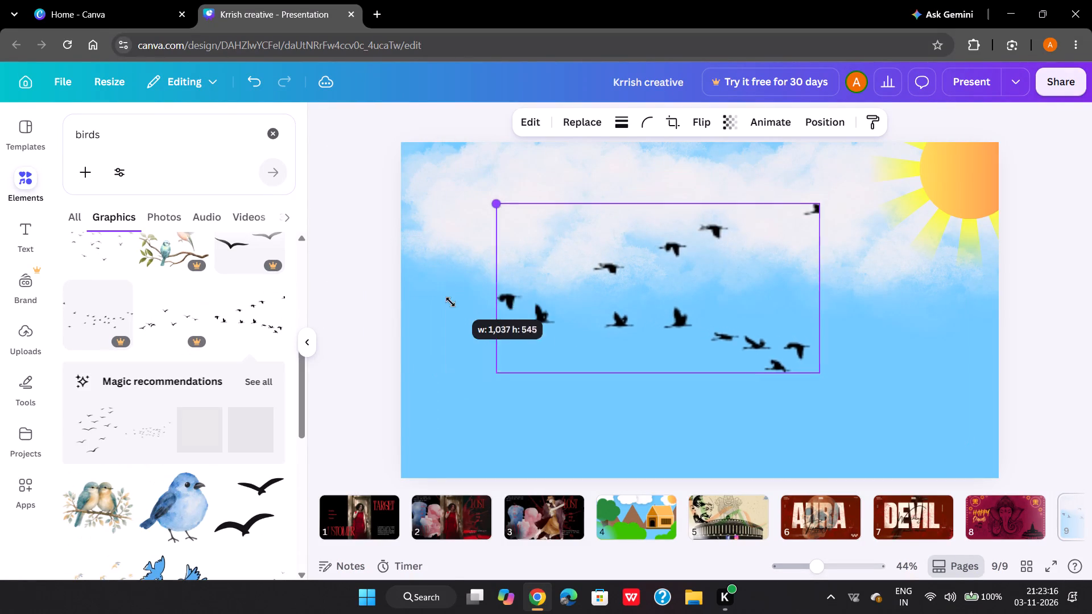
{"action": "left_click_drag", "start_coordinate": [450, 302], "coordinate": [497, 335]}
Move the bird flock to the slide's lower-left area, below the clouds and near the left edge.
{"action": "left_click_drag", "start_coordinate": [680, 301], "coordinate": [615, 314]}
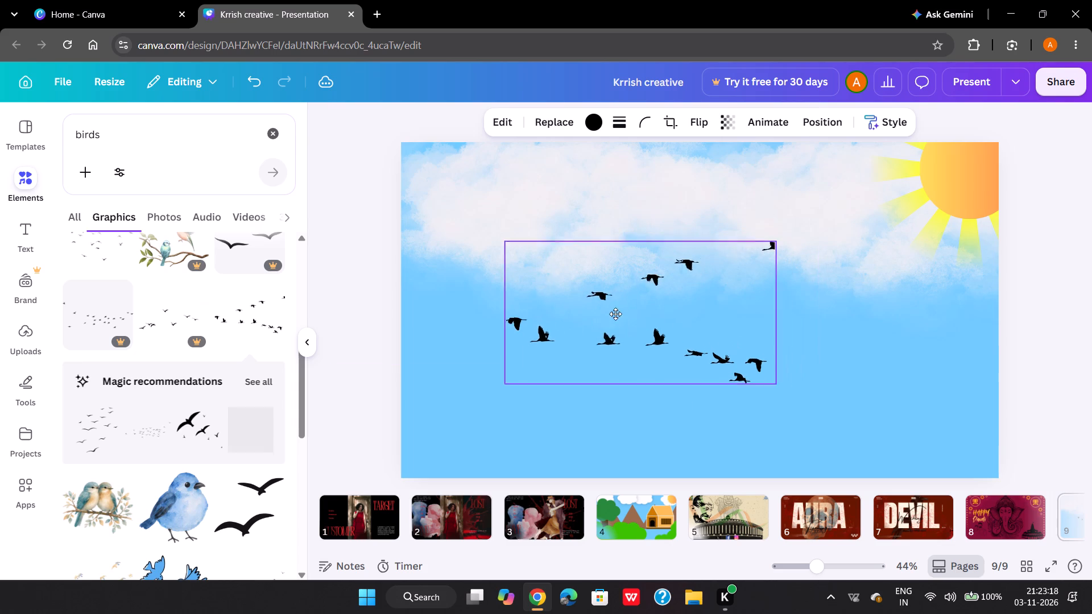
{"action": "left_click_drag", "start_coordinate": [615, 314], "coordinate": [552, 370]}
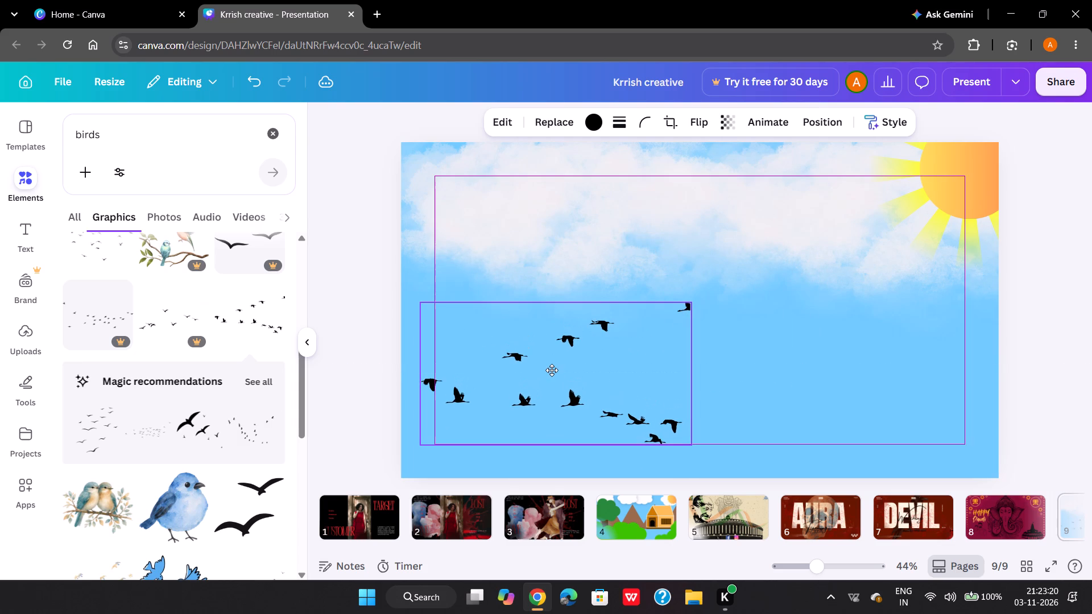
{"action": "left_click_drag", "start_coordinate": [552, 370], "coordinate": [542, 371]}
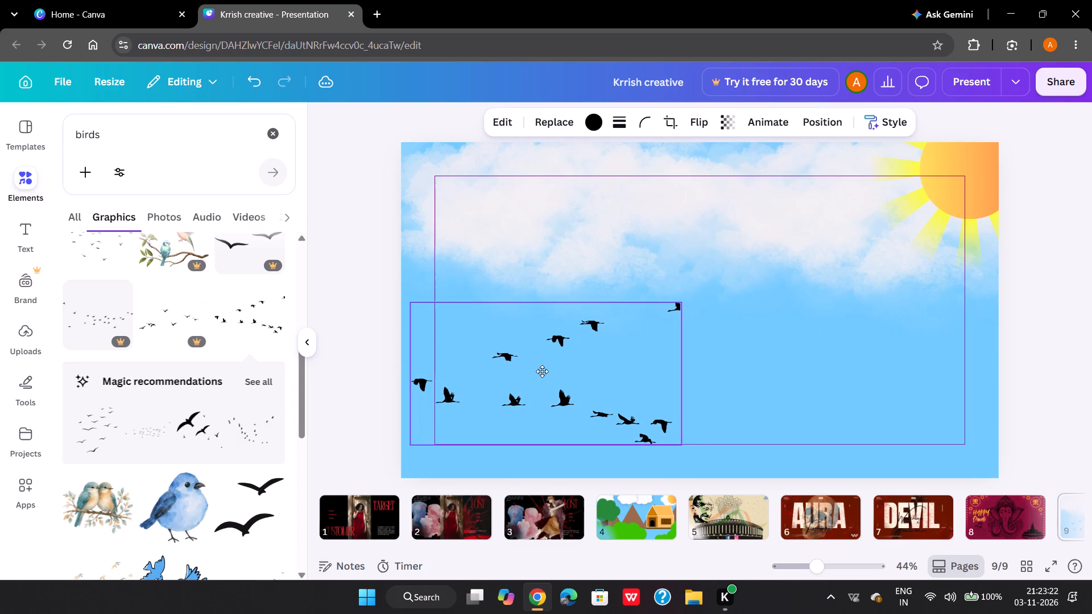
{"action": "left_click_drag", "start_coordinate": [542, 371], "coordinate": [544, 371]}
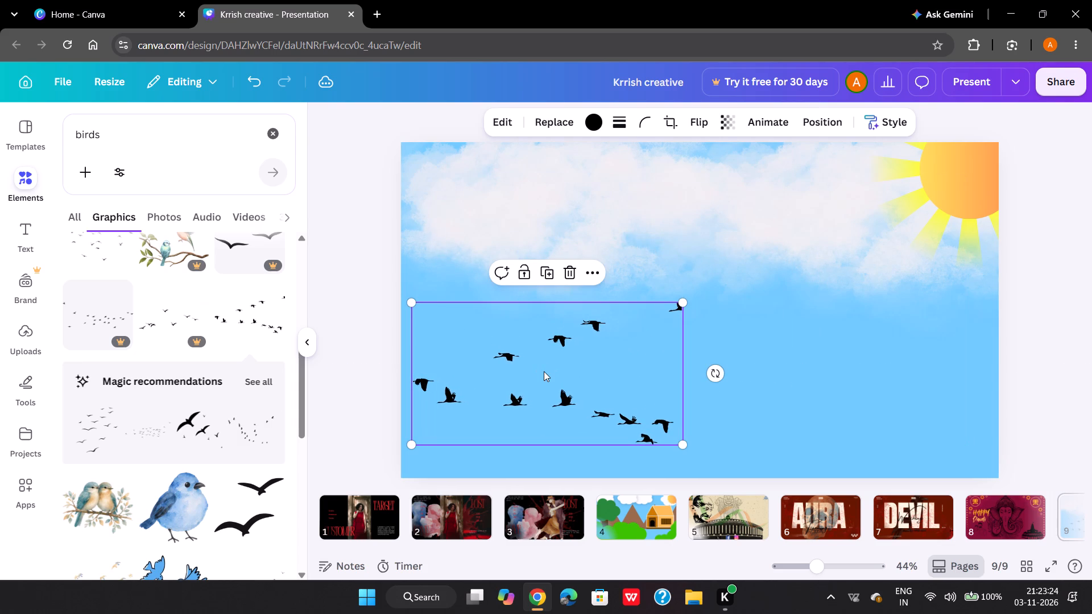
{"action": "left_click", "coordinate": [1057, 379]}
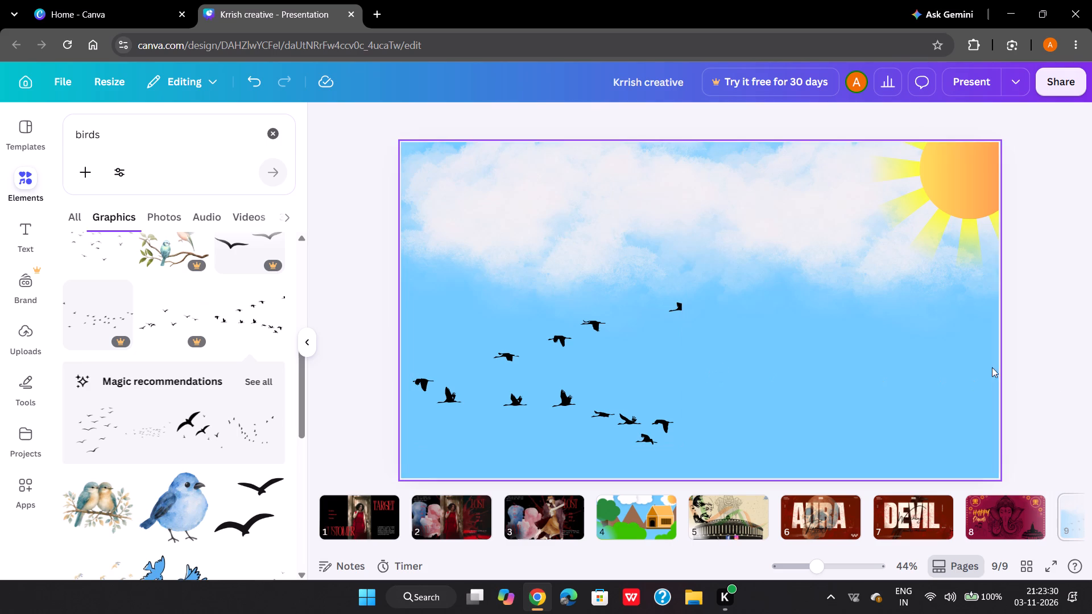
Move the bird flock to the slide's lower-right area and enlarge it until its frame reaches the slide's bottom edge.
{"action": "left_click_drag", "start_coordinate": [598, 382], "coordinate": [792, 399]}
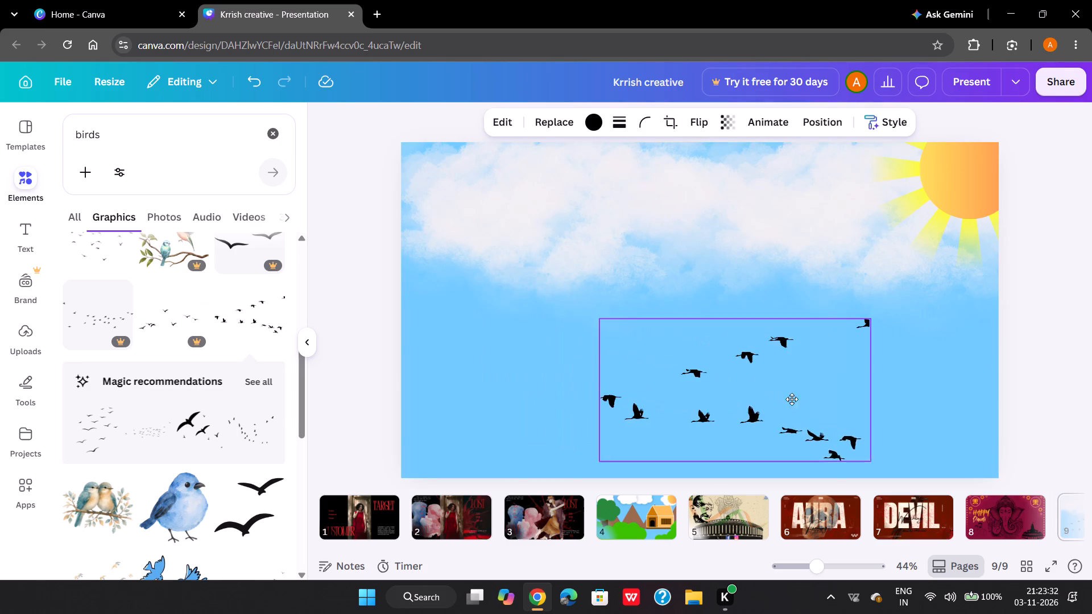
{"action": "left_click_drag", "start_coordinate": [792, 399], "coordinate": [846, 391]}
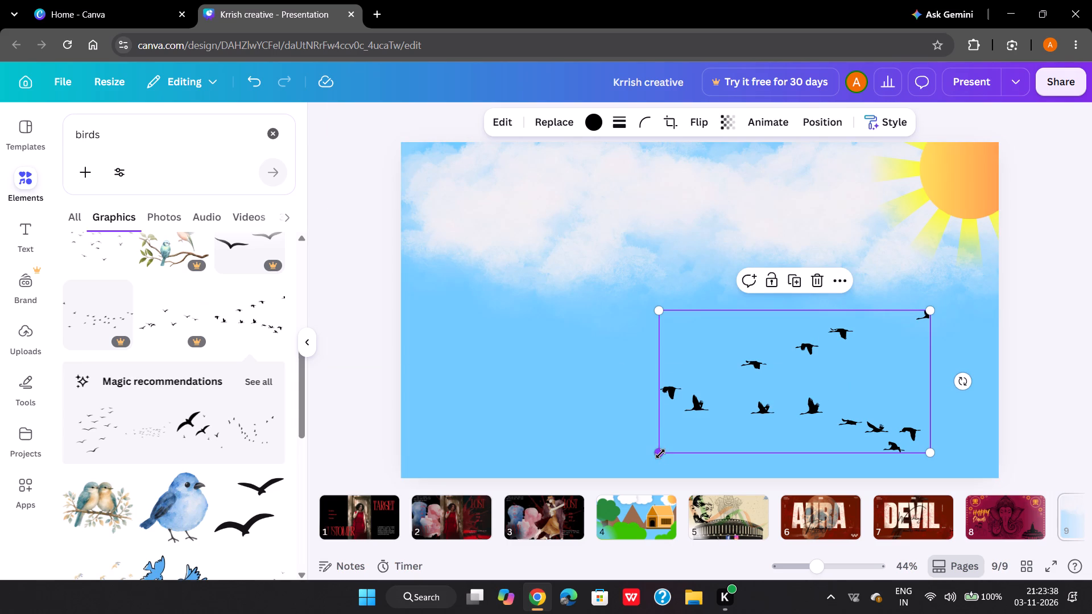
{"action": "left_click_drag", "start_coordinate": [660, 453], "coordinate": [606, 450]}
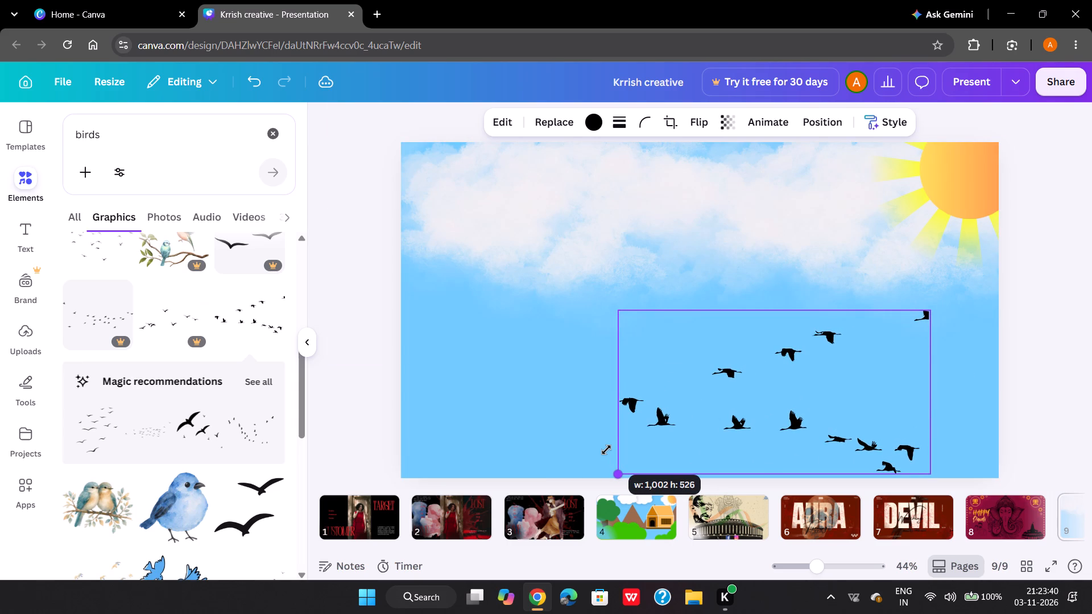
{"action": "left_click_drag", "start_coordinate": [606, 450], "coordinate": [601, 451]}
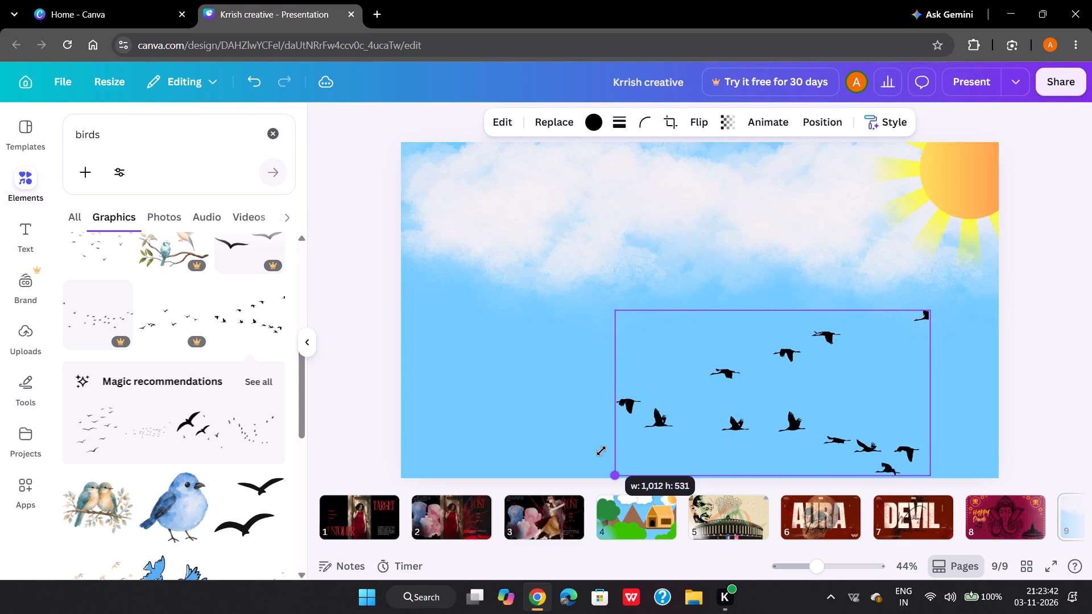
{"action": "left_click_drag", "start_coordinate": [601, 451], "coordinate": [599, 451]}
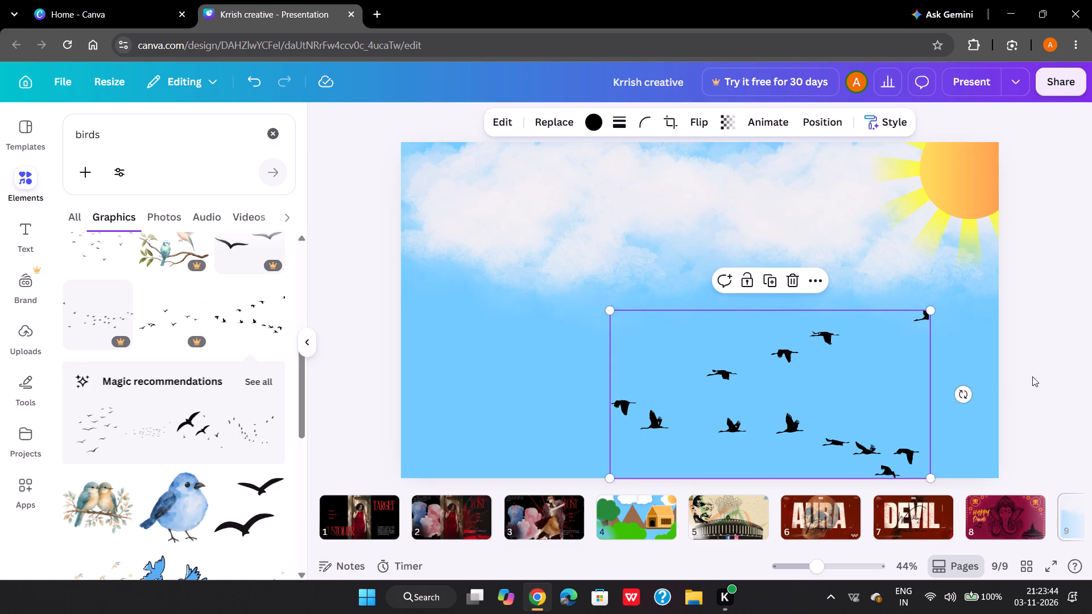
{"action": "left_click", "coordinate": [1053, 371]}
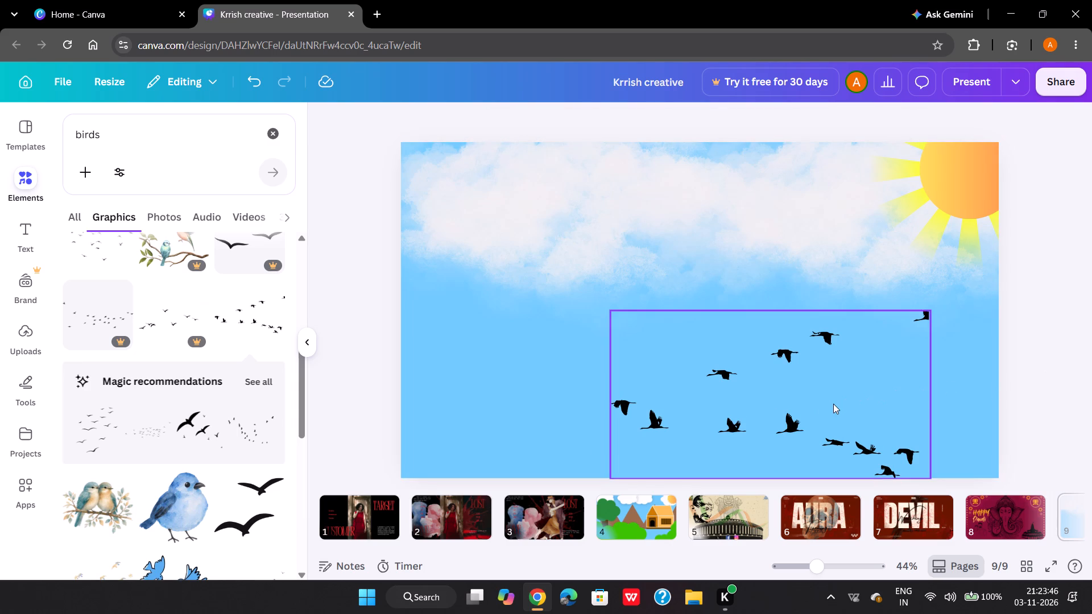
Move the enlarged bird flock up to just left of the slide's centre, with its upper birds overlapping the clouds.
{"action": "left_click_drag", "start_coordinate": [833, 404], "coordinate": [799, 349]}
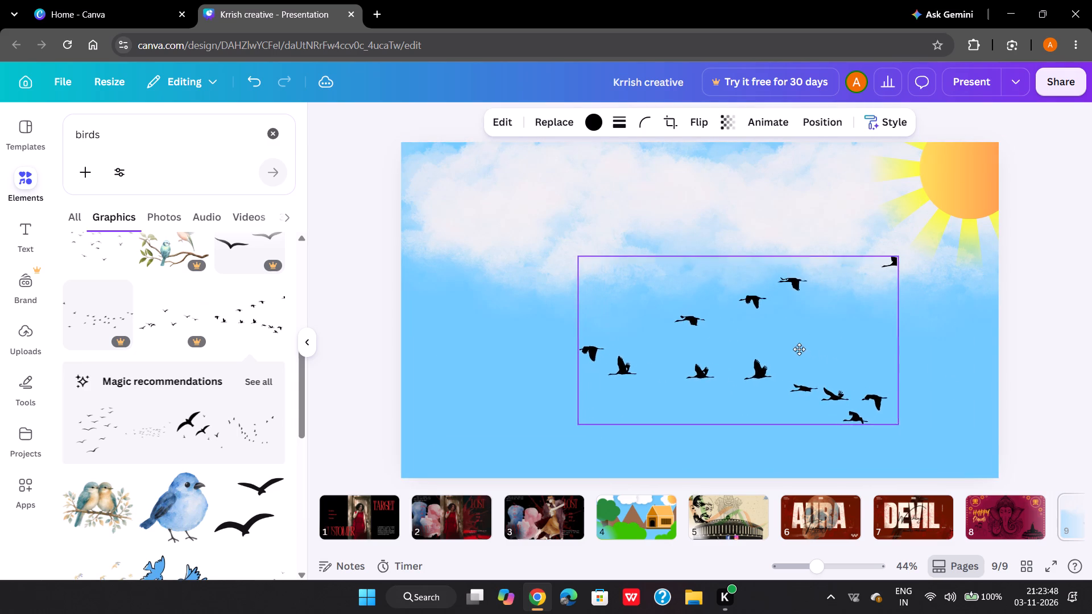
{"action": "left_click_drag", "start_coordinate": [799, 349], "coordinate": [751, 331]}
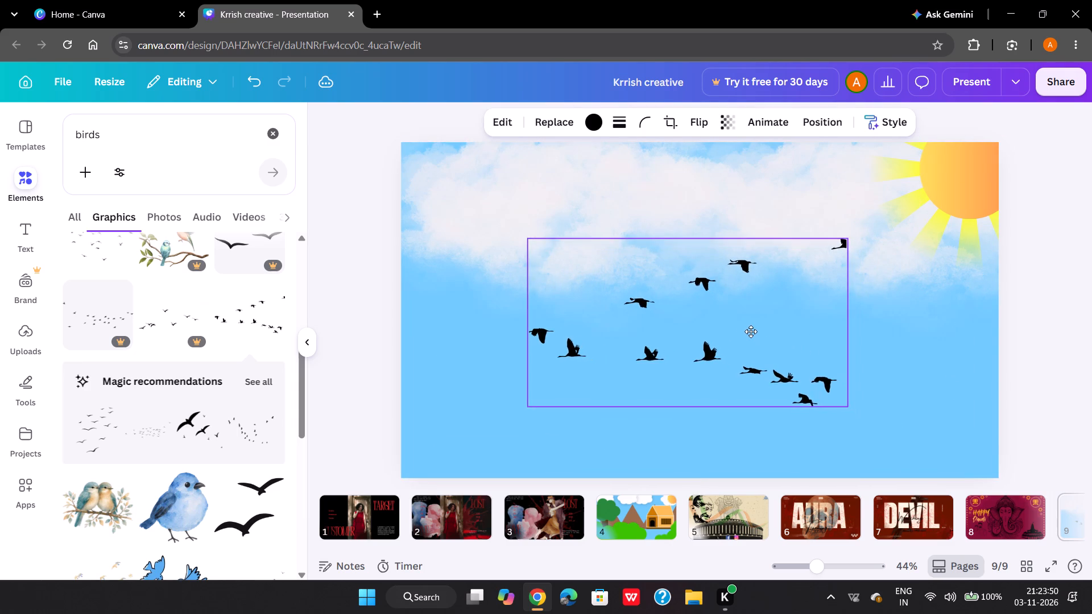
{"action": "left_click_drag", "start_coordinate": [751, 331], "coordinate": [735, 313]}
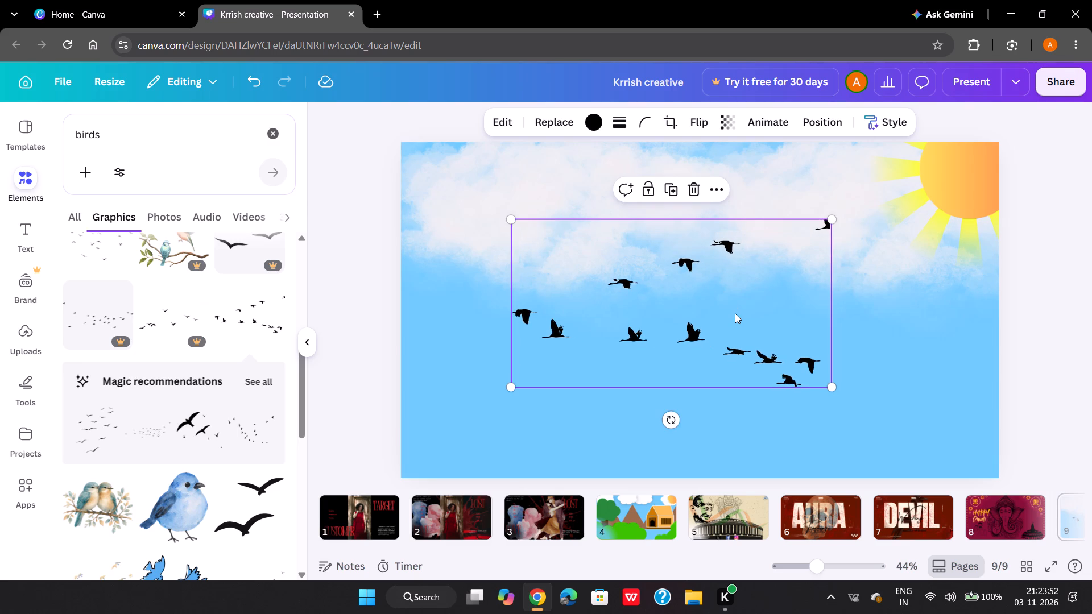
{"action": "left_click_drag", "start_coordinate": [735, 313], "coordinate": [701, 302]}
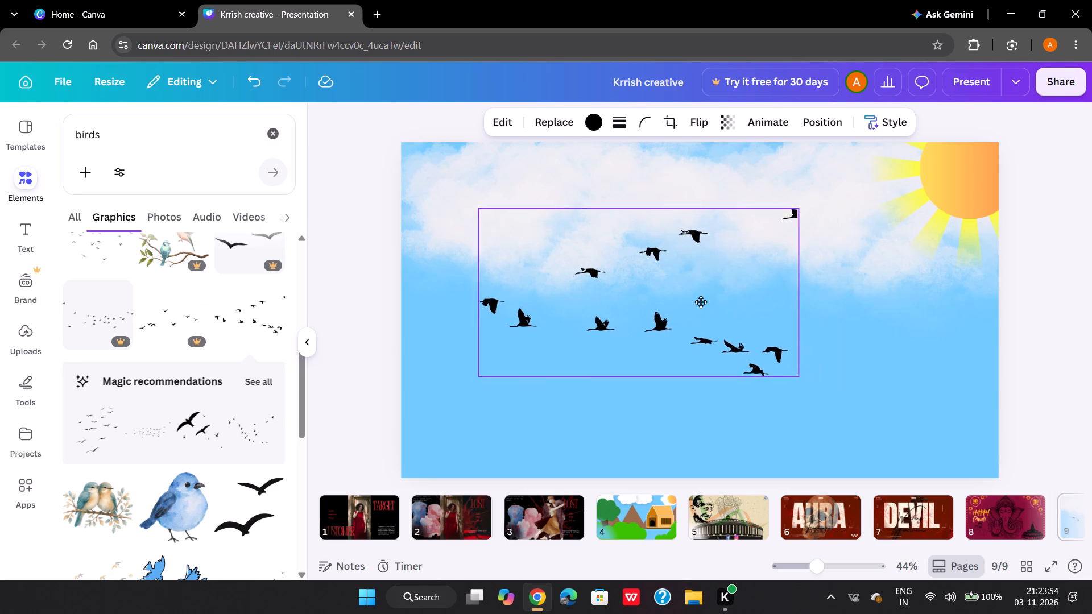
{"action": "left_click_drag", "start_coordinate": [701, 302], "coordinate": [701, 302]}
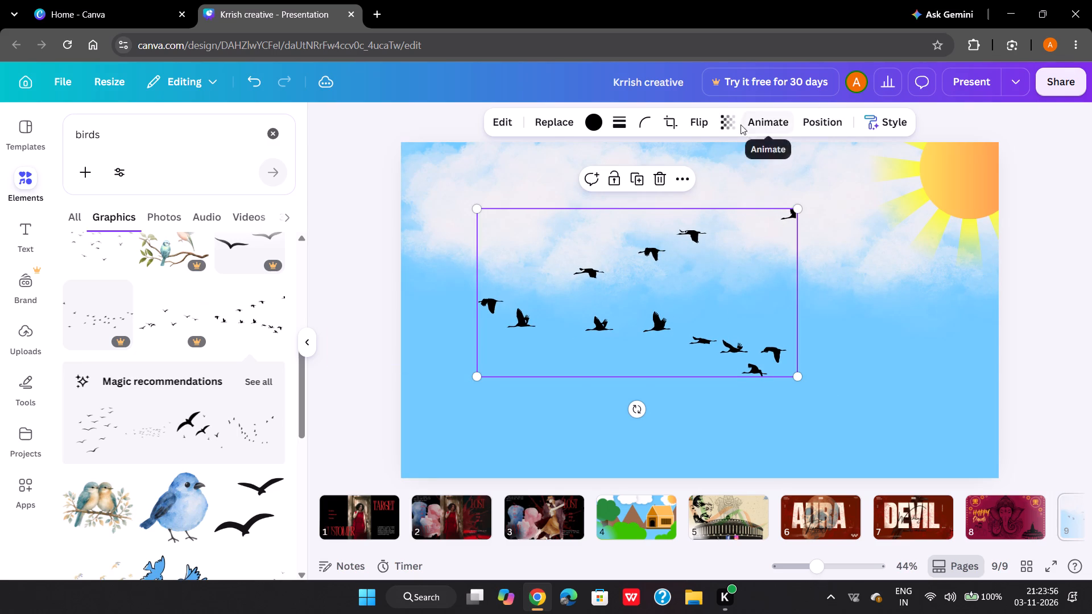
Reorder the upper-left cloud's layer behind the sun and its rays, directly above the other cloud.
{"action": "left_click", "coordinate": [824, 118]}
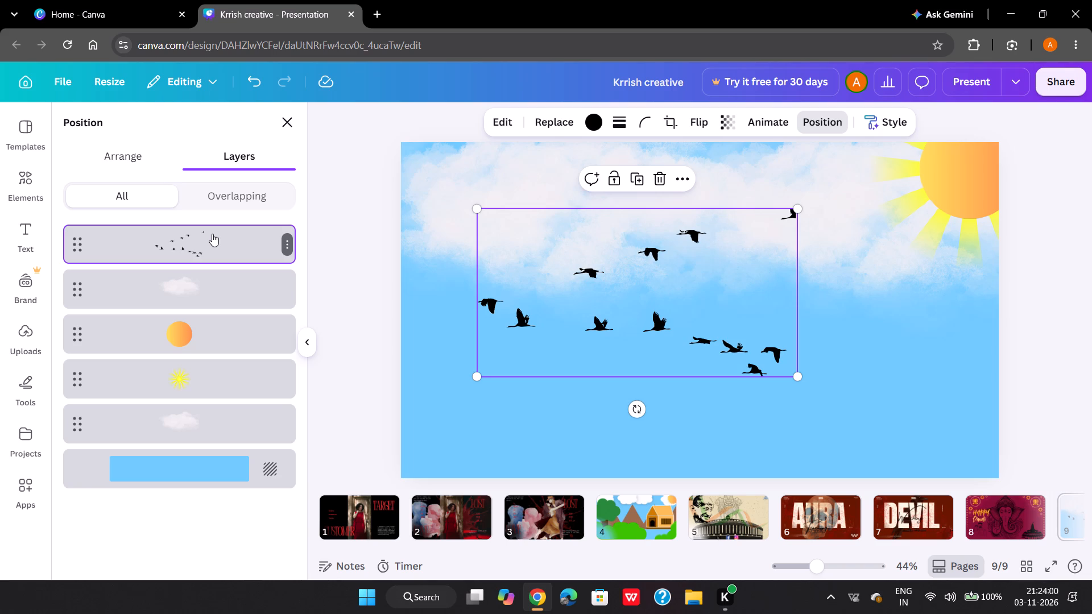
{"action": "left_click_drag", "start_coordinate": [189, 285], "coordinate": [195, 386]}
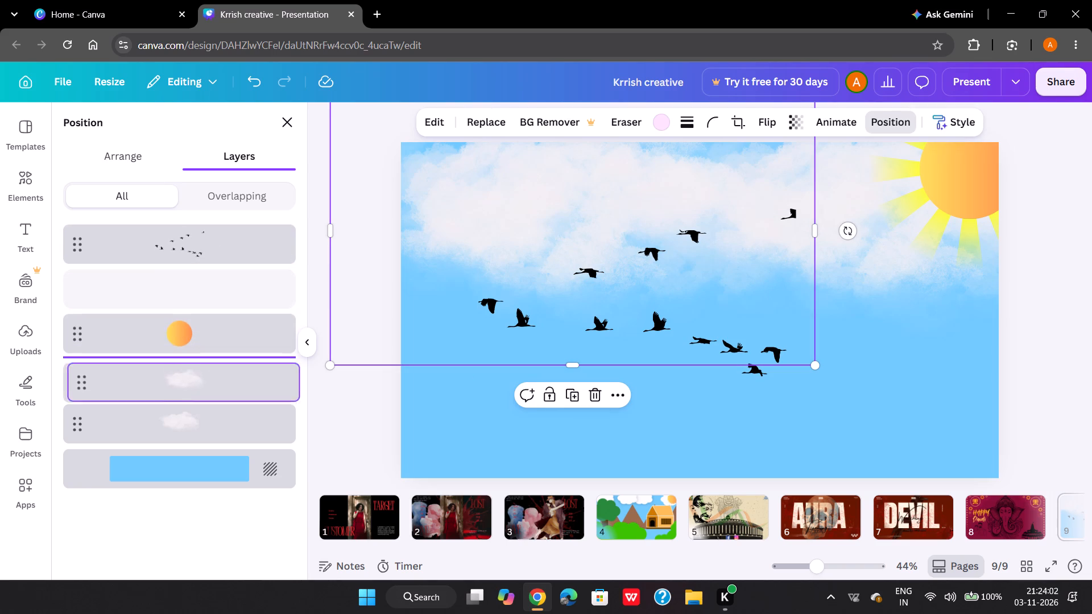
{"action": "left_click_drag", "start_coordinate": [195, 386], "coordinate": [197, 405]}
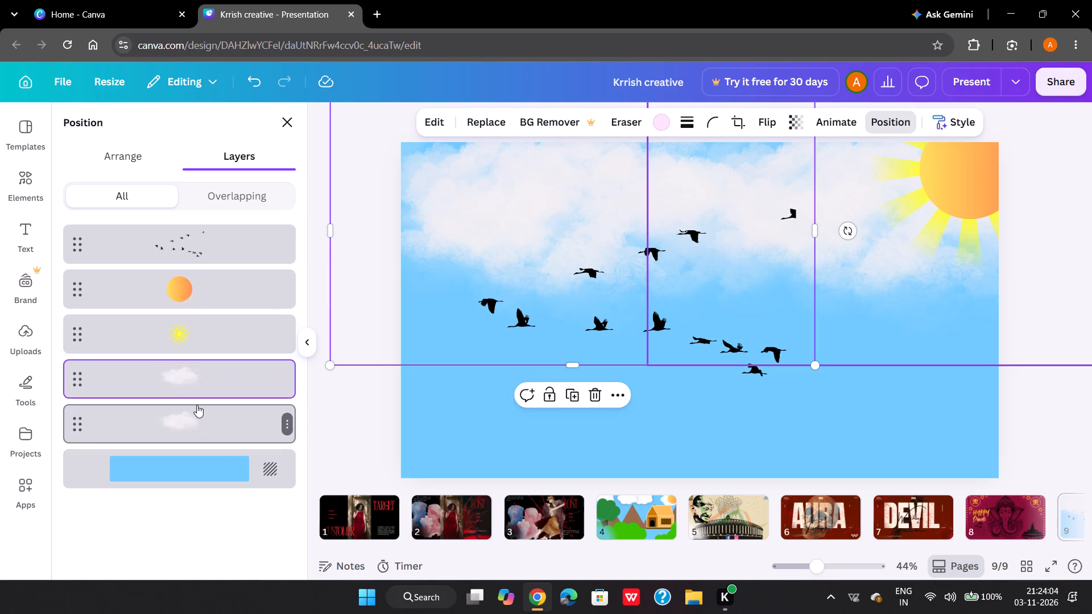
Reorder the bird flock's layer behind both clouds, directly above the blue background.
{"action": "left_click_drag", "start_coordinate": [202, 247], "coordinate": [195, 399]}
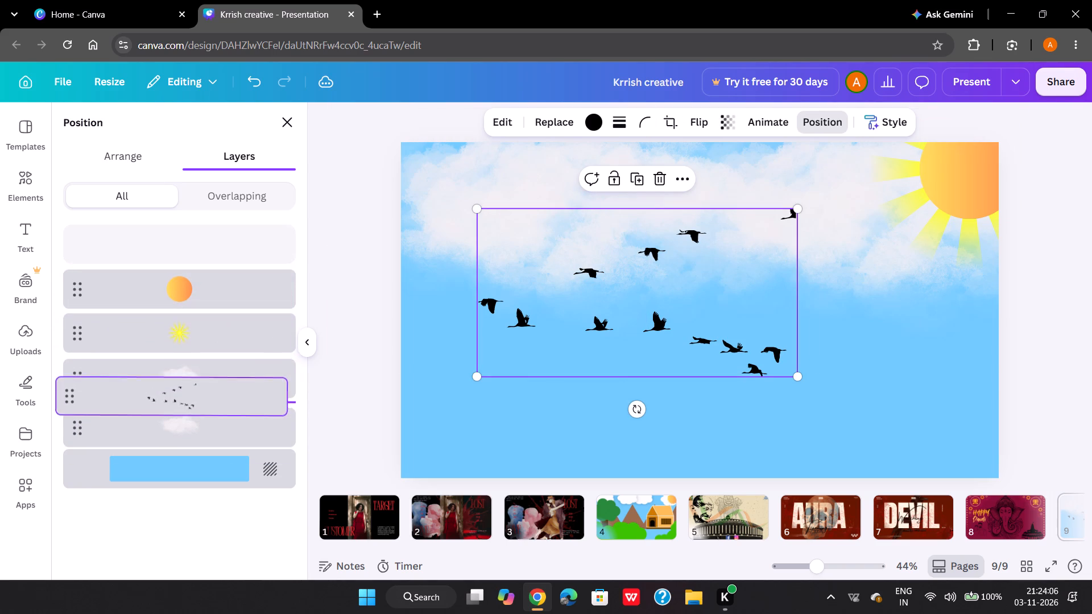
{"action": "left_click_drag", "start_coordinate": [195, 399], "coordinate": [195, 399]}
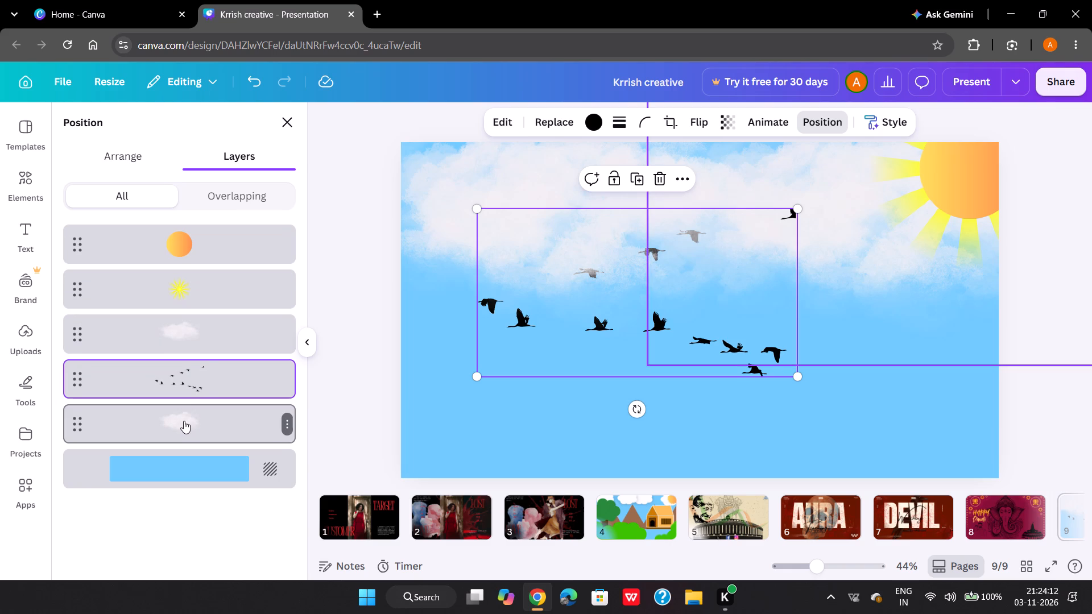
{"action": "left_click_drag", "start_coordinate": [202, 380], "coordinate": [198, 433]}
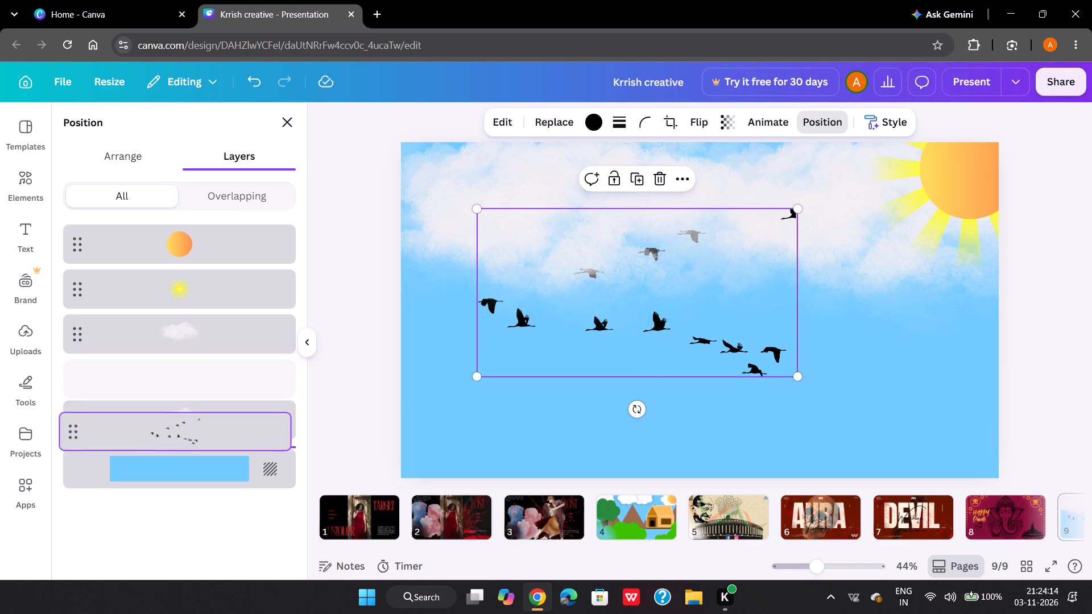
{"action": "left_click_drag", "start_coordinate": [198, 433], "coordinate": [199, 439]}
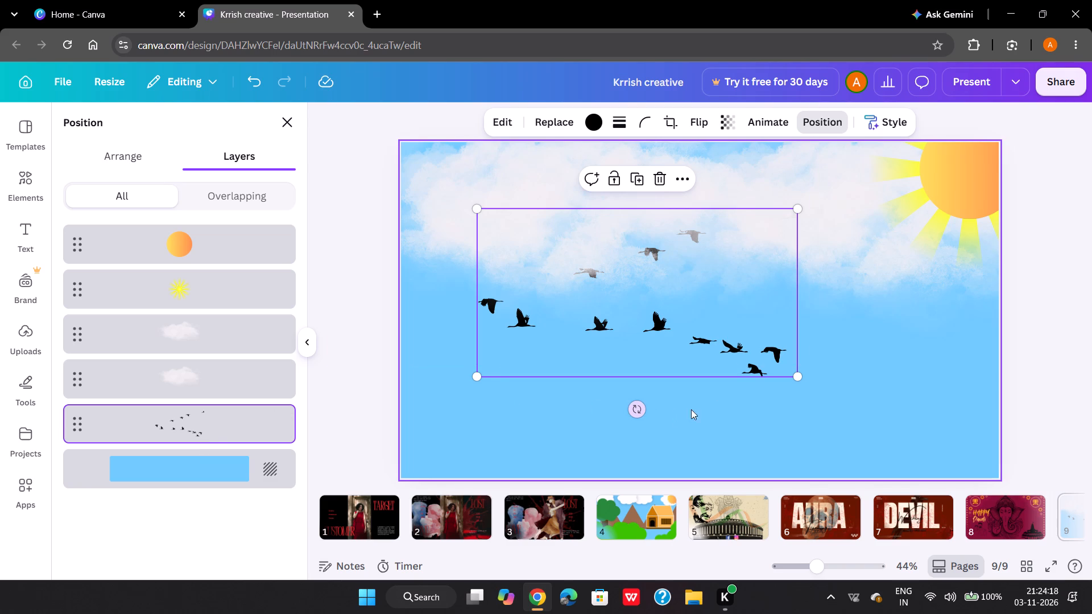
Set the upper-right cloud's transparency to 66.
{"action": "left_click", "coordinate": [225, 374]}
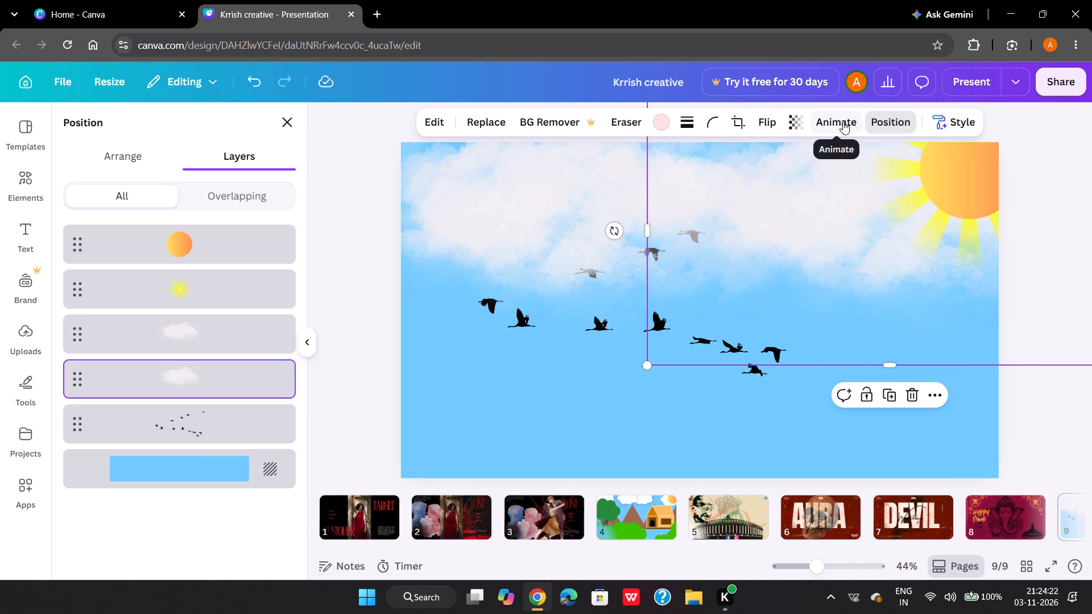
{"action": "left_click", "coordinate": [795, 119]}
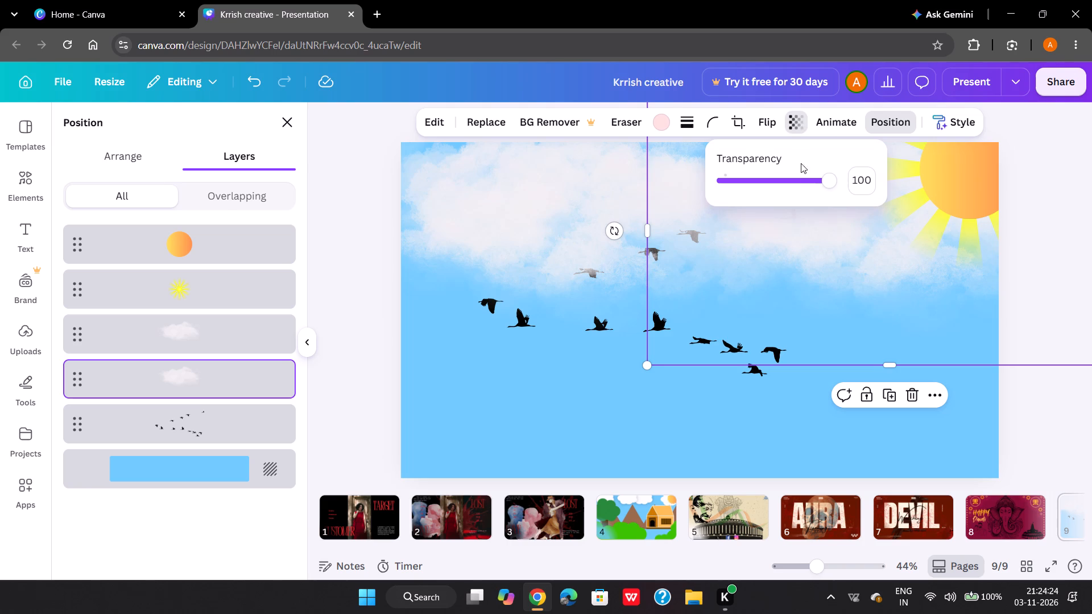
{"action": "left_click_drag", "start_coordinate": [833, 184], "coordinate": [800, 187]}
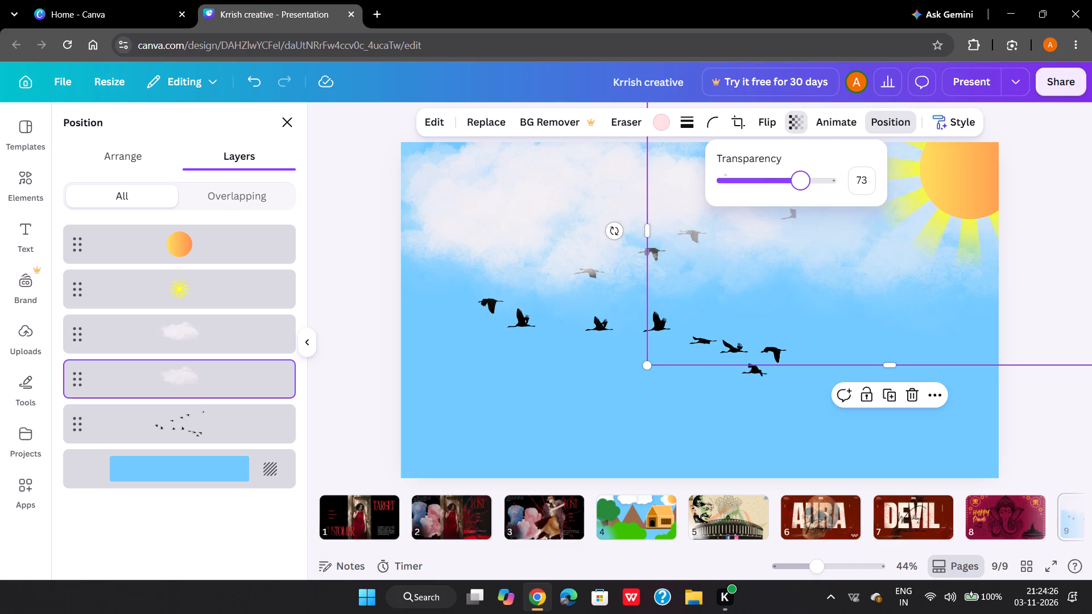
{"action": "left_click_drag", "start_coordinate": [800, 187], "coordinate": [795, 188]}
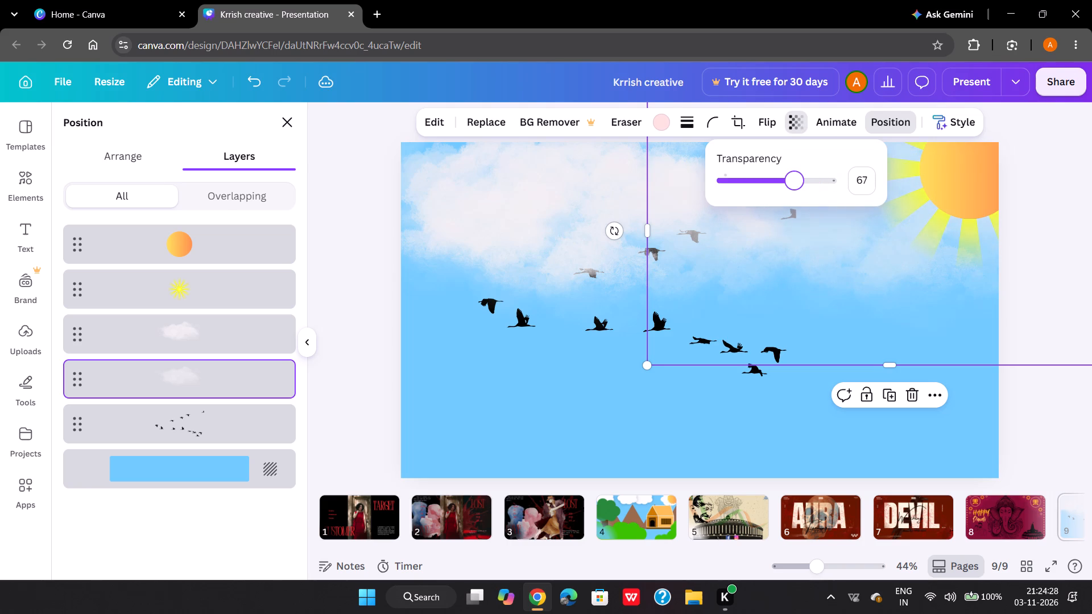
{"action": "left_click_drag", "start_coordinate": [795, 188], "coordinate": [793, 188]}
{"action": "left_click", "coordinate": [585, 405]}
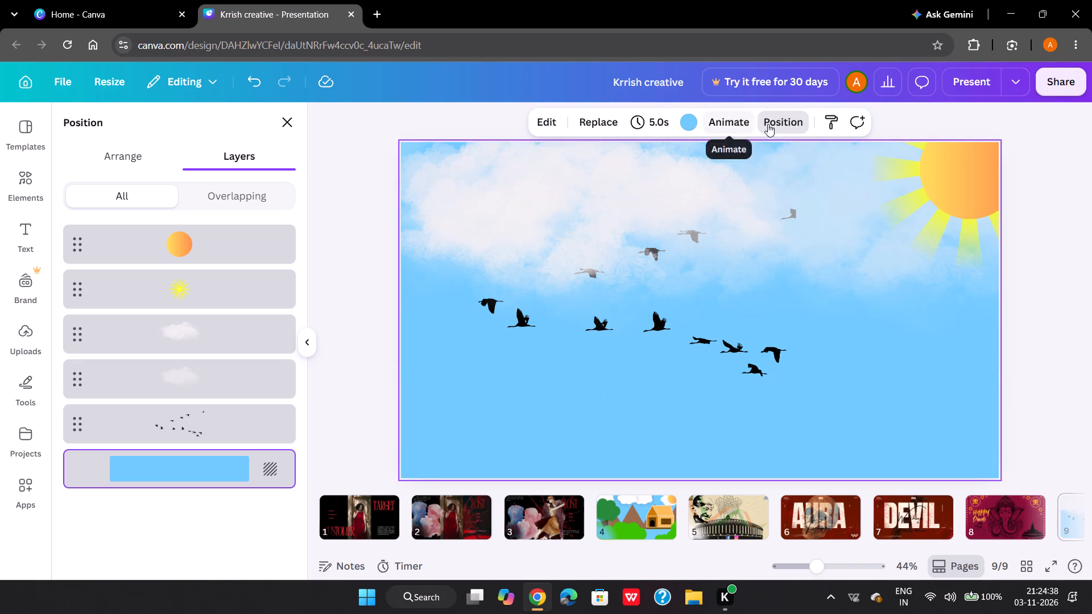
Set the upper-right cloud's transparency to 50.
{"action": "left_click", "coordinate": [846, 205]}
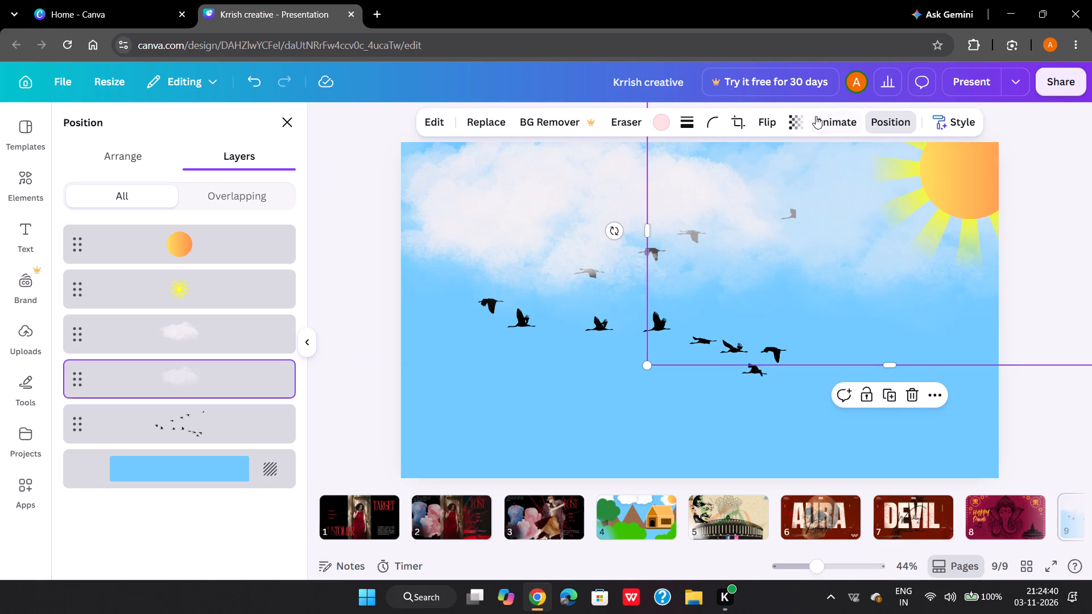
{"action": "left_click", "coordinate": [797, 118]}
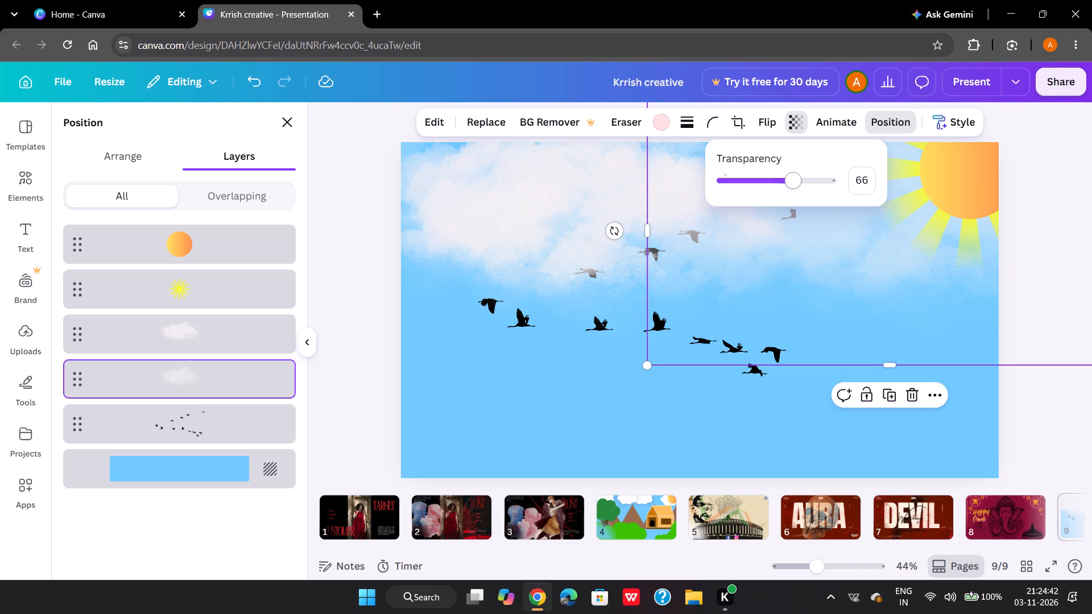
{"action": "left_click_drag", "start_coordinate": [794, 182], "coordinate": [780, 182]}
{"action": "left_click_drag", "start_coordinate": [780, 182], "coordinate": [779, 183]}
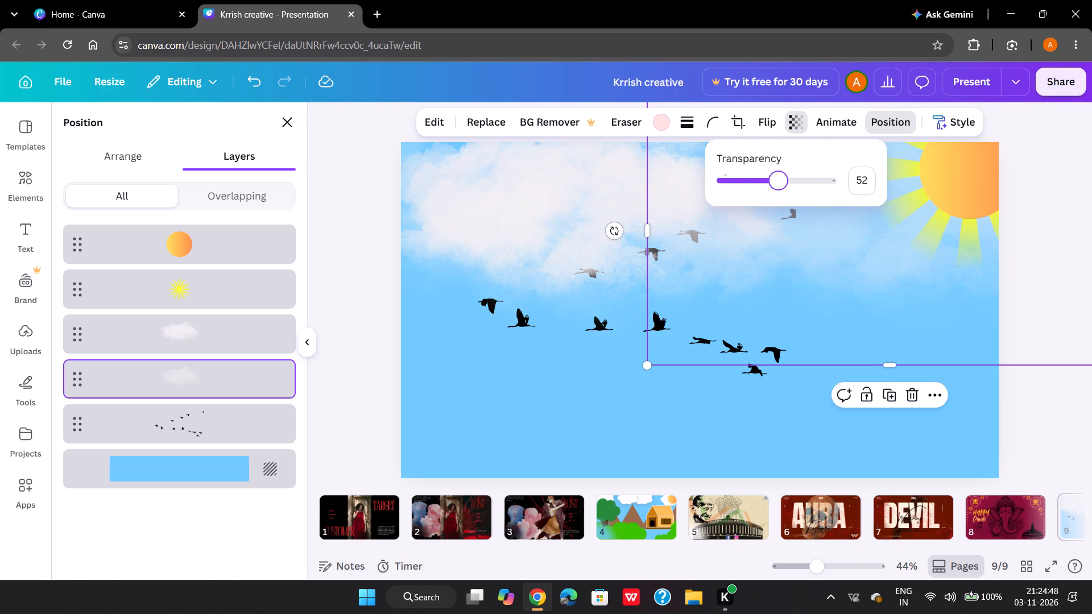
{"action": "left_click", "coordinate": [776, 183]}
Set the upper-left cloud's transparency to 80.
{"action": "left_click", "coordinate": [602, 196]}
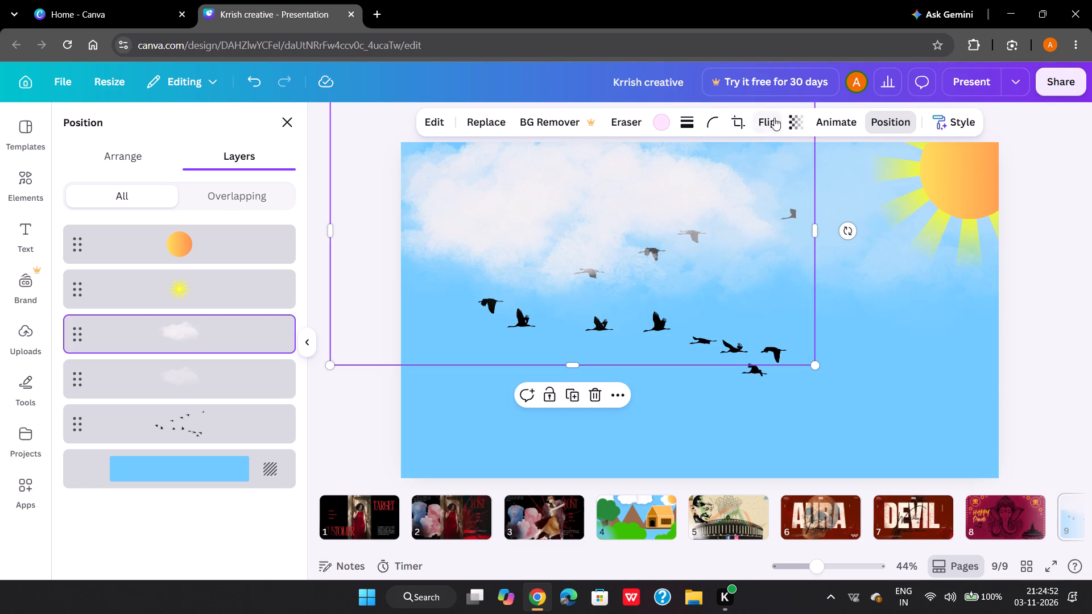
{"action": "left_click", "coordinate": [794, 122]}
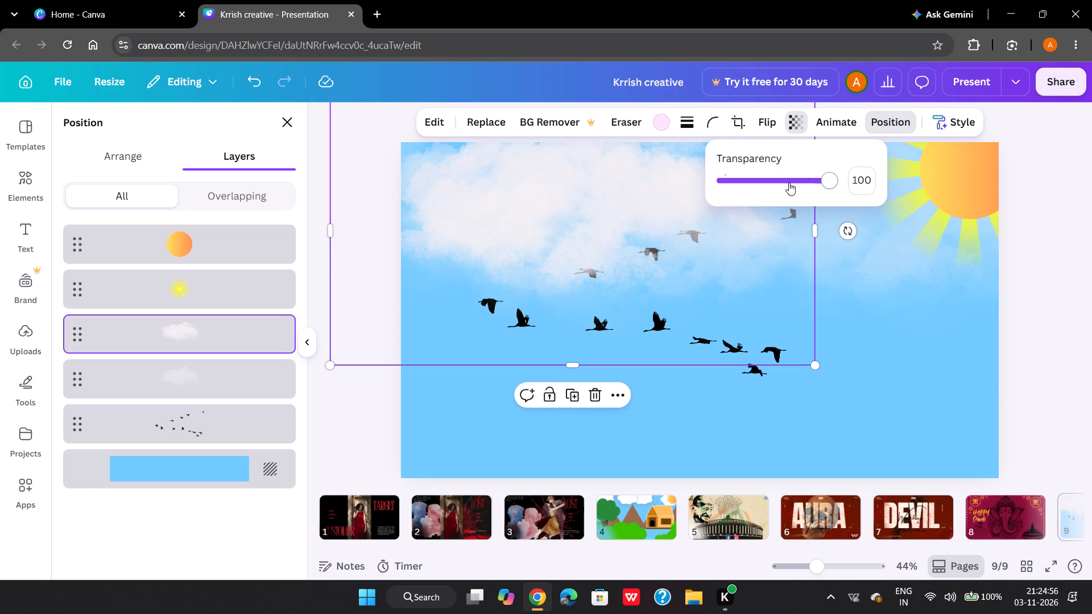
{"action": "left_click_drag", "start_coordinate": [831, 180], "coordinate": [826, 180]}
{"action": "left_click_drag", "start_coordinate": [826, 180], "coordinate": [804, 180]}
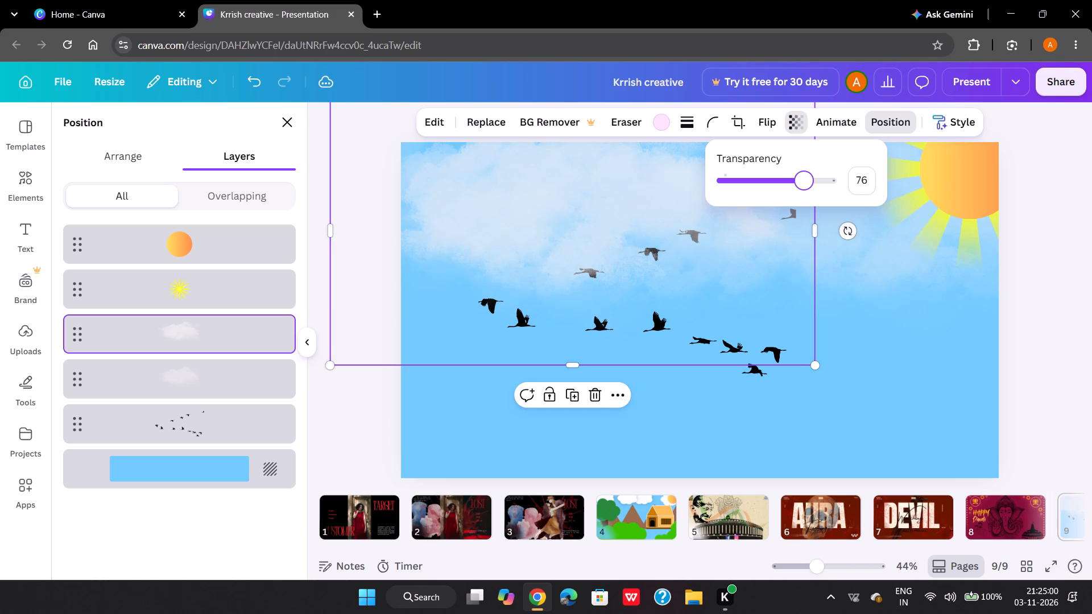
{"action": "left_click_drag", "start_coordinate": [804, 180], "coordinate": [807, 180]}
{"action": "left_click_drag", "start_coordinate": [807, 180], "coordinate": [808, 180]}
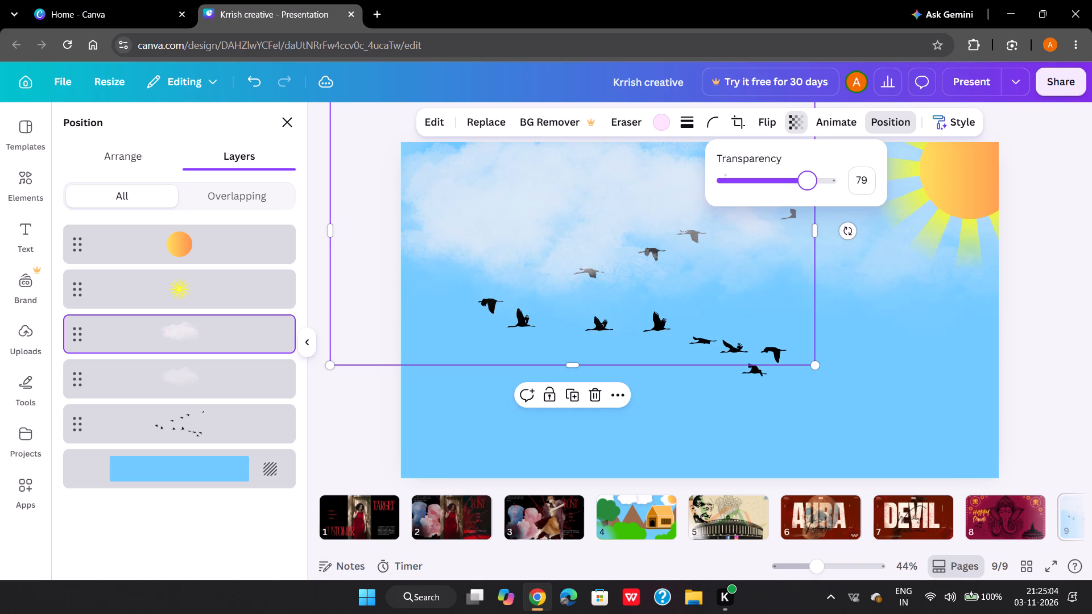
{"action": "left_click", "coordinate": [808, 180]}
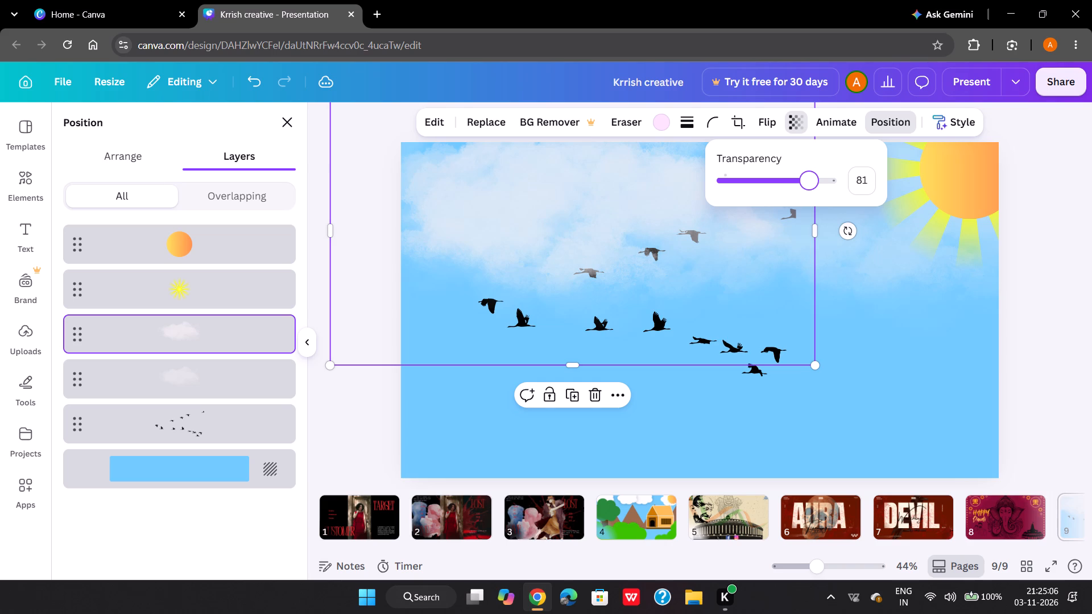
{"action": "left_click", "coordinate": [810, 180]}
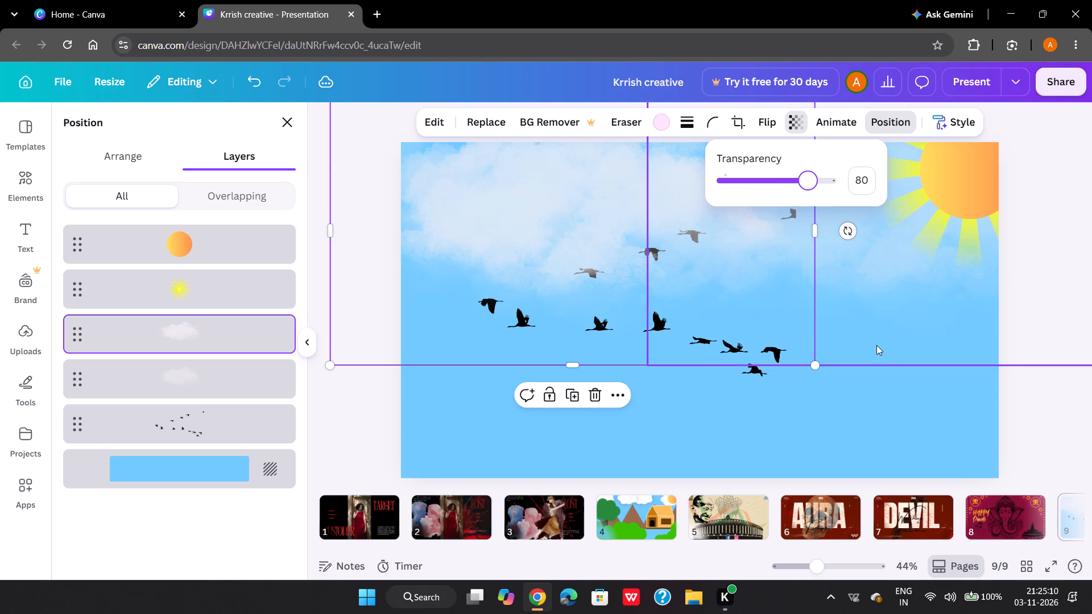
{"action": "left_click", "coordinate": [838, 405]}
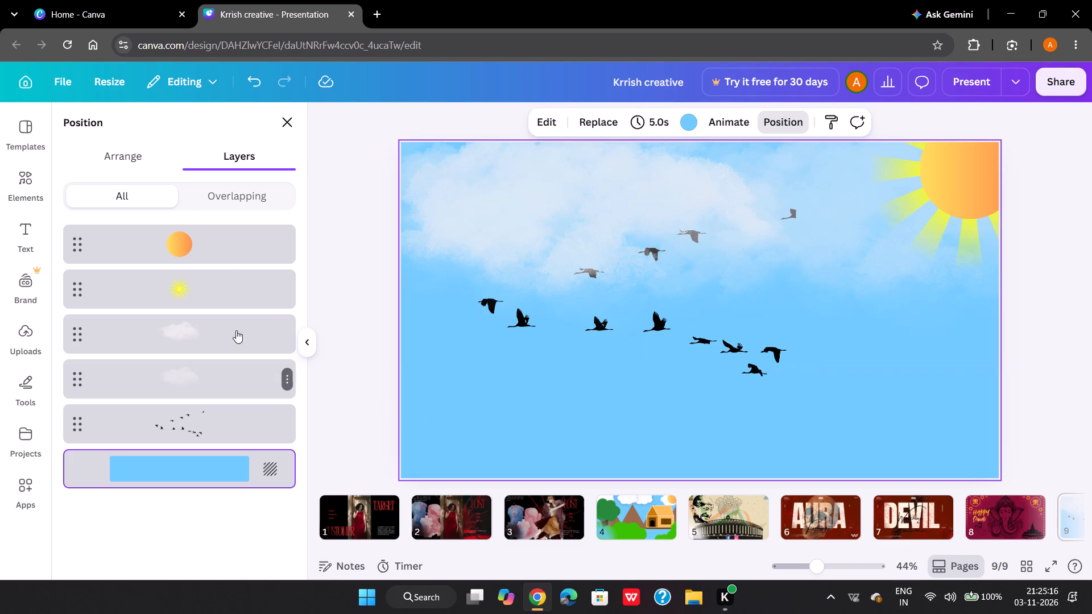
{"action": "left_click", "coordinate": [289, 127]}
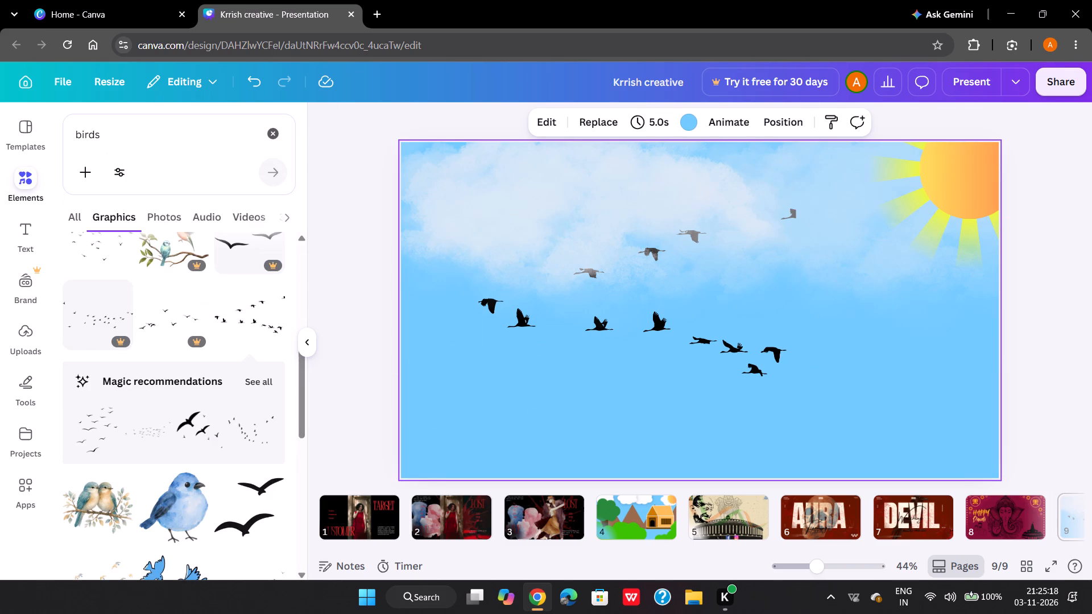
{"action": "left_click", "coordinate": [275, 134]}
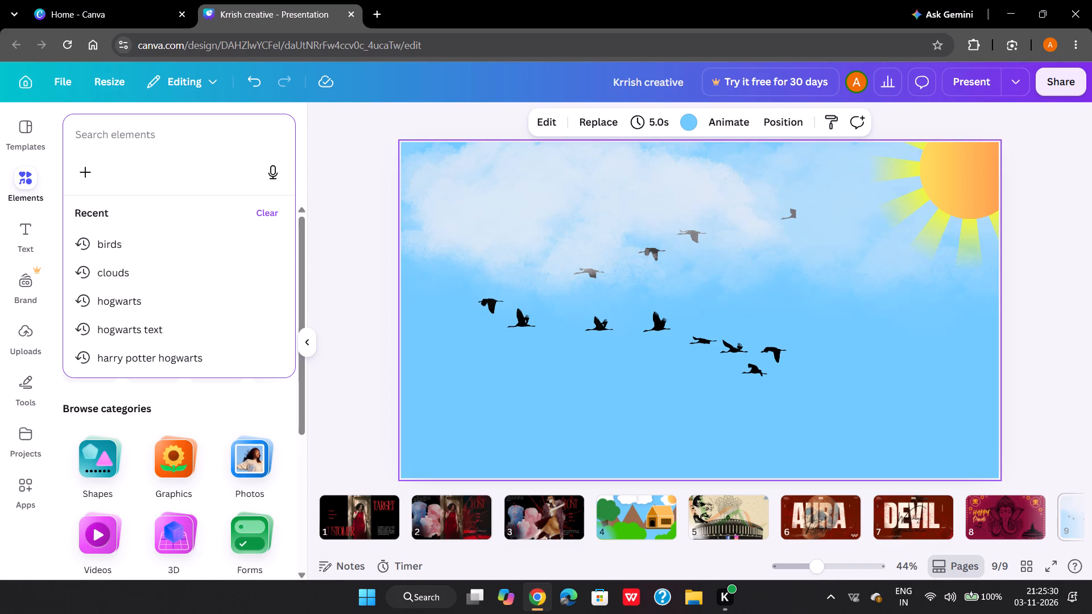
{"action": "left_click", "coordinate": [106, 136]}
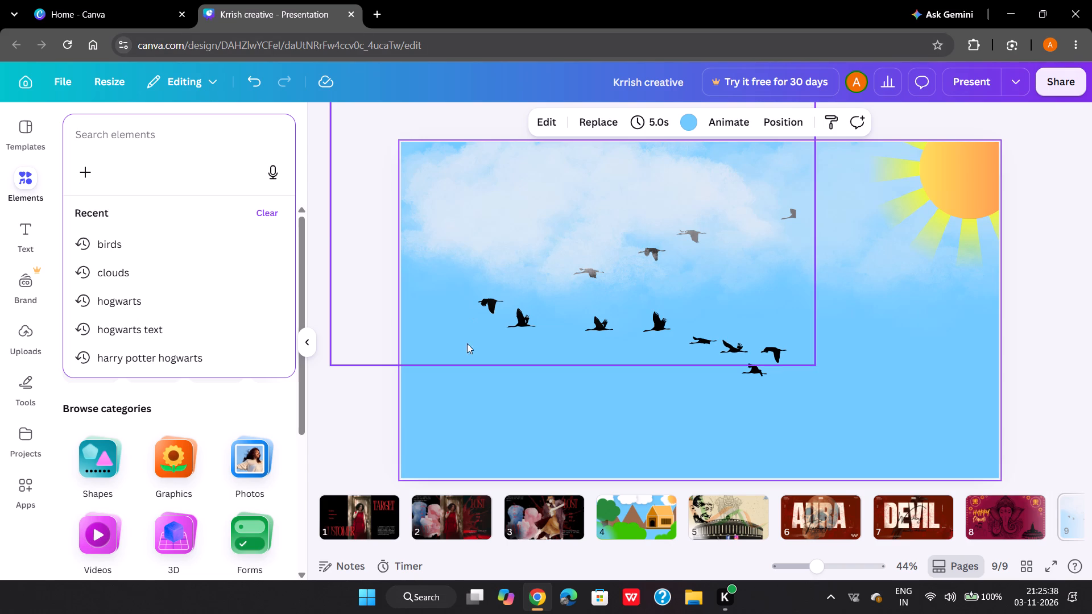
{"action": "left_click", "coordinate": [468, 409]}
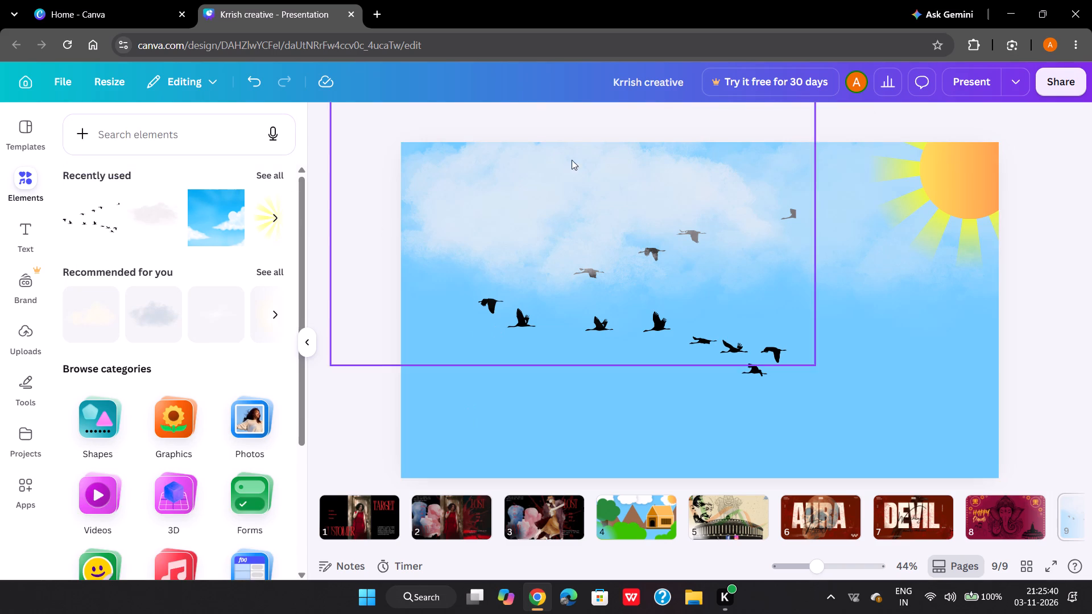
Change the page background to the default yellow-to-orange linear gradient.
{"action": "left_click", "coordinate": [696, 429]}
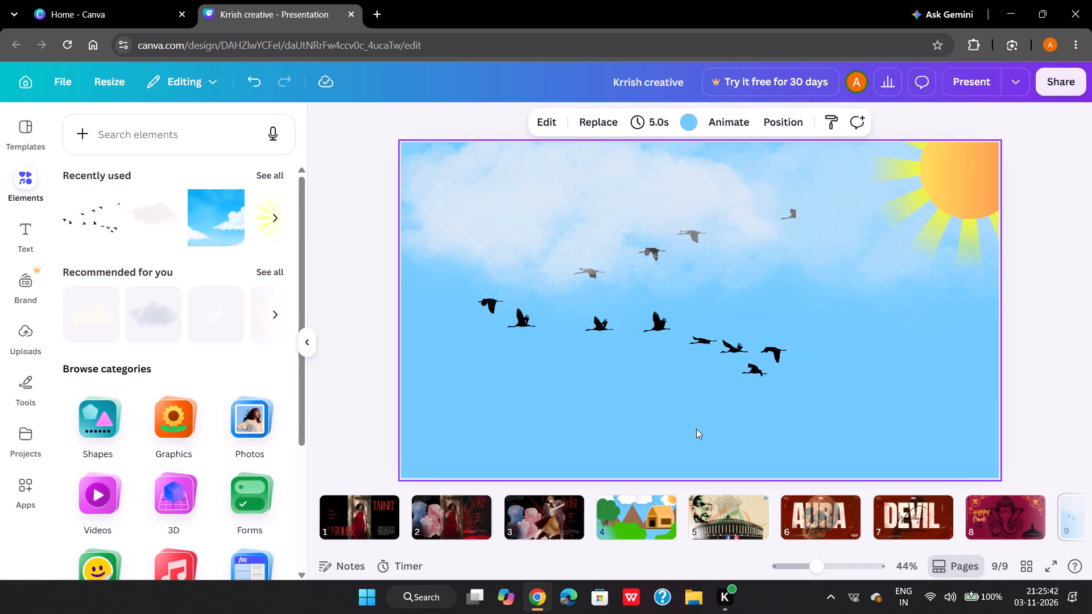
{"action": "left_click", "coordinate": [688, 126]}
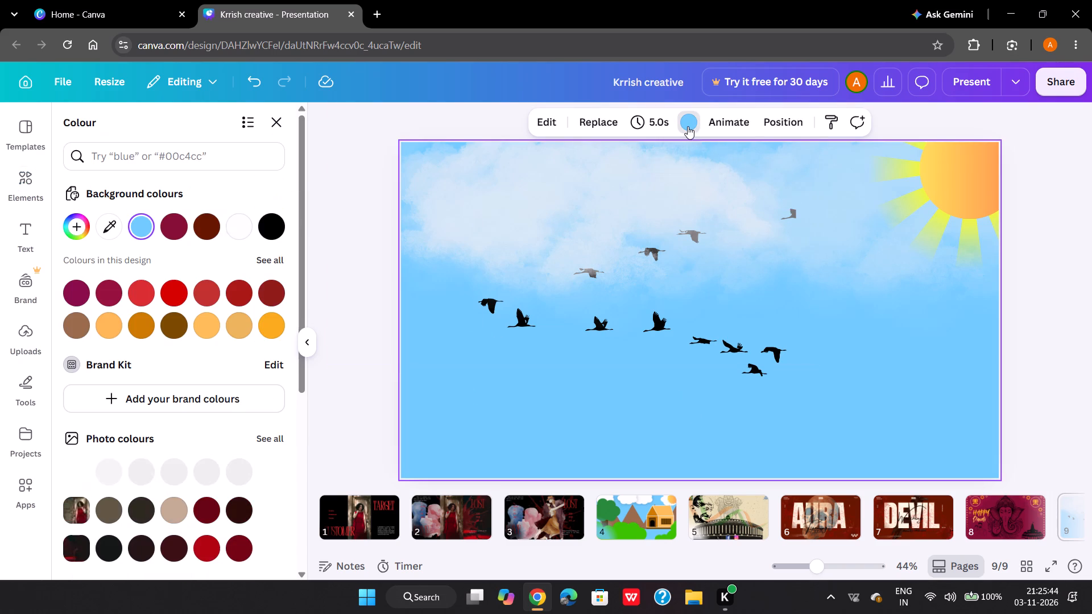
{"action": "scroll", "coordinate": [167, 342], "scroll_direction": "down", "scroll_amount": 3}
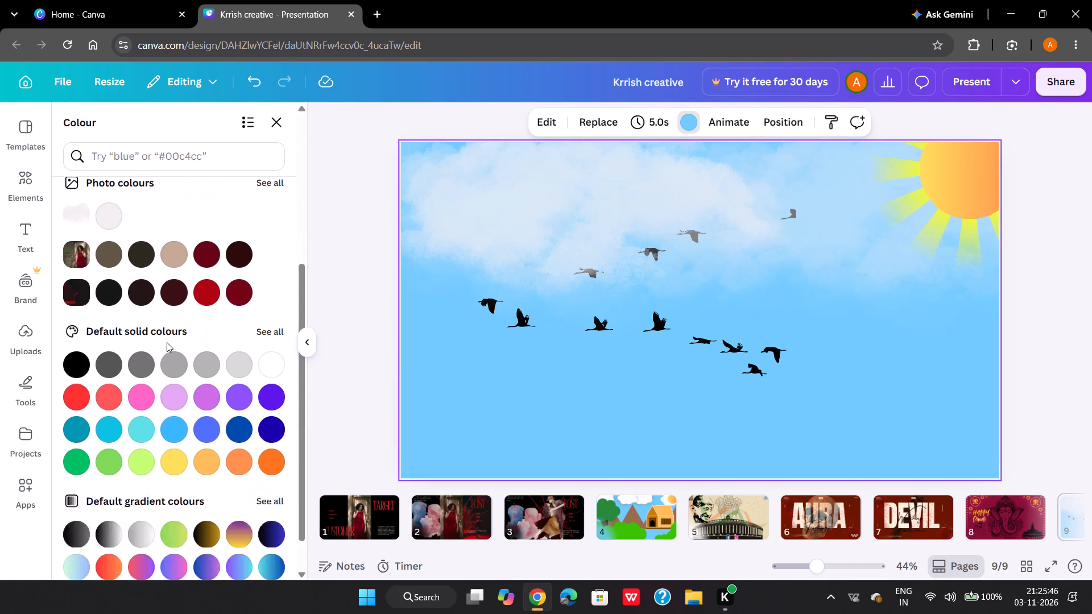
{"action": "scroll", "coordinate": [167, 342], "scroll_direction": "down", "scroll_amount": 2}
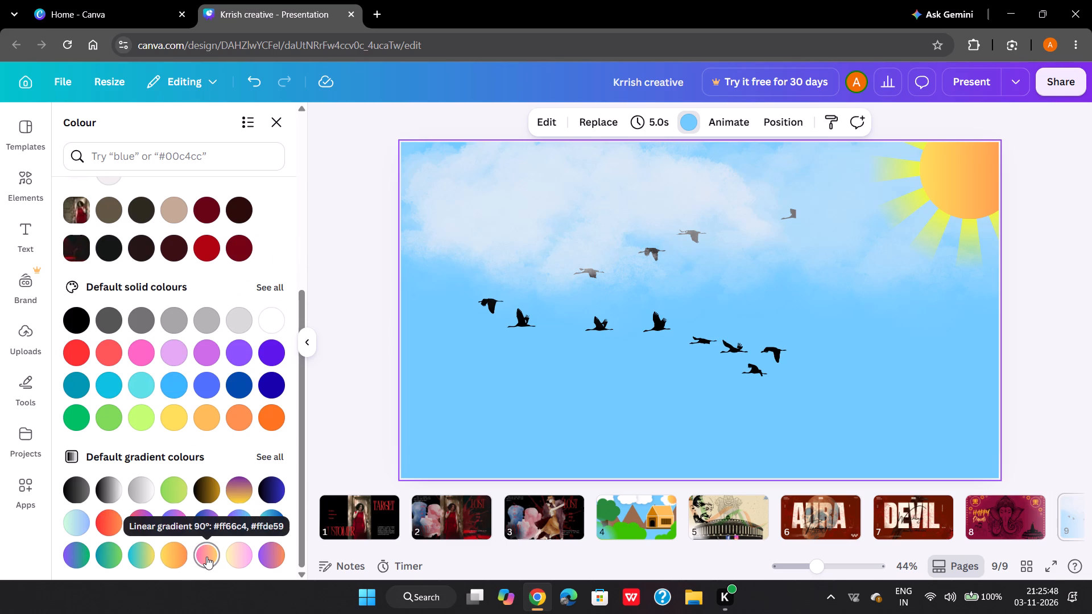
{"action": "left_click", "coordinate": [179, 557]}
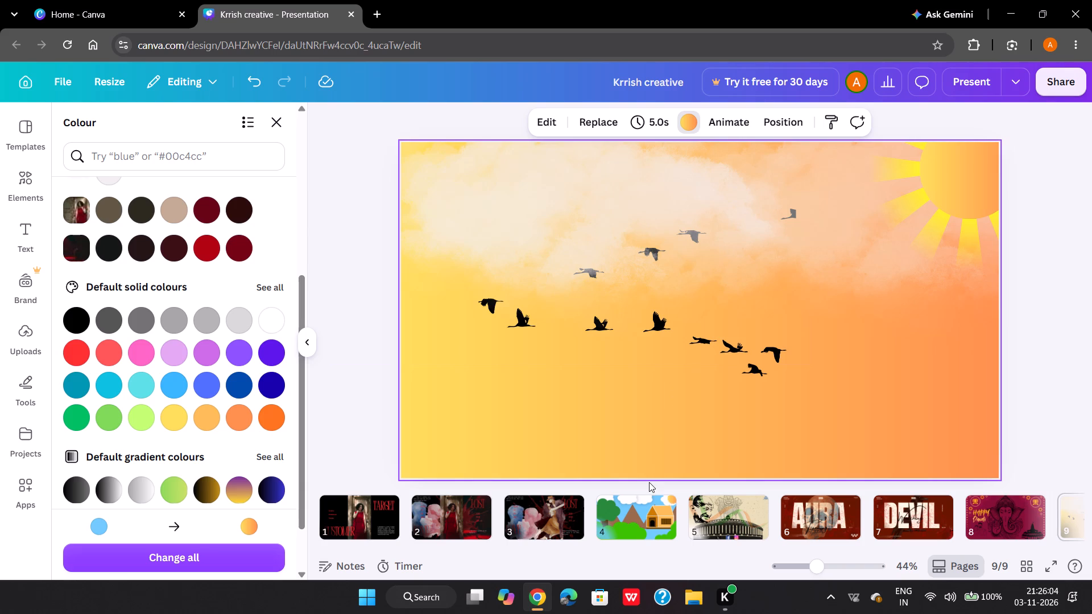
Set the upper-left cloud's transparency to 100.
{"action": "left_click", "coordinate": [671, 190]}
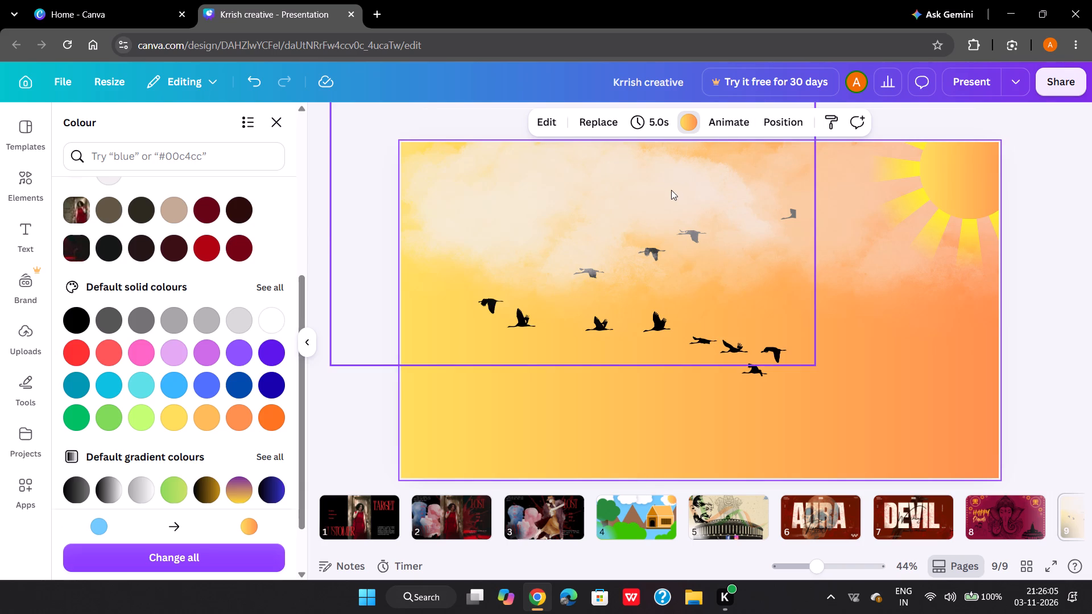
{"action": "left_click", "coordinate": [800, 125]}
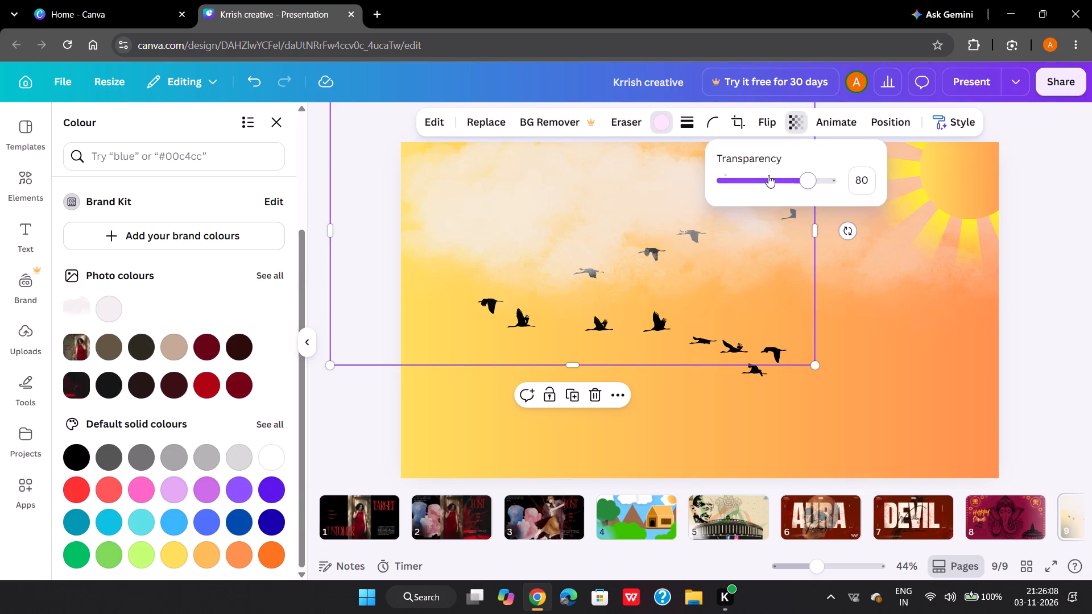
{"action": "left_click_drag", "start_coordinate": [811, 183], "coordinate": [846, 184]}
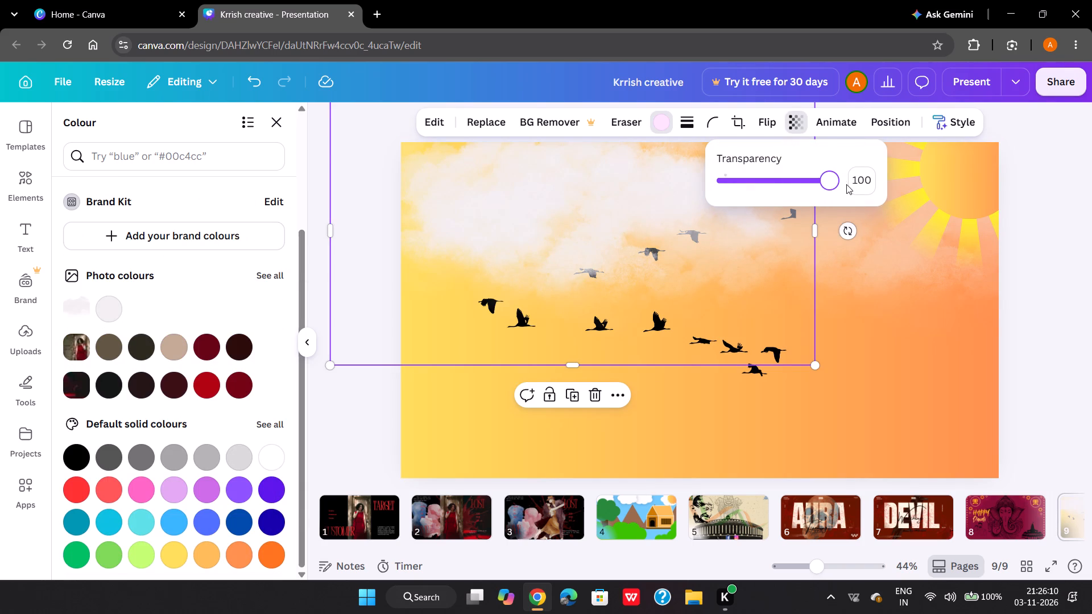
Raise the upper-right cloud's transparency value to slightly above 78.
{"action": "left_click", "coordinate": [841, 273]}
{"action": "left_click", "coordinate": [795, 122]}
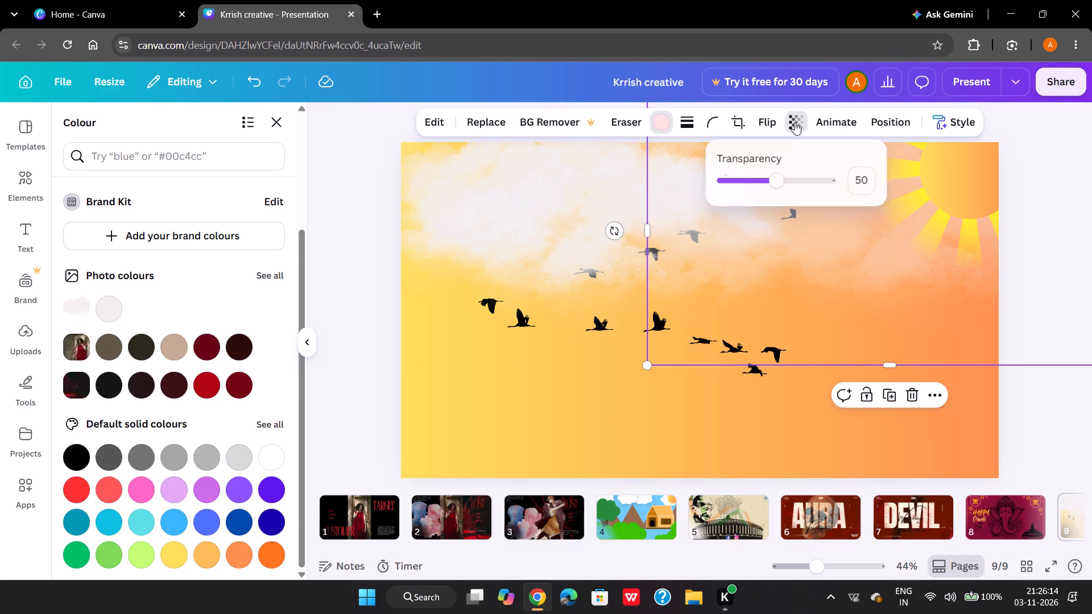
{"action": "left_click_drag", "start_coordinate": [776, 182], "coordinate": [791, 182]}
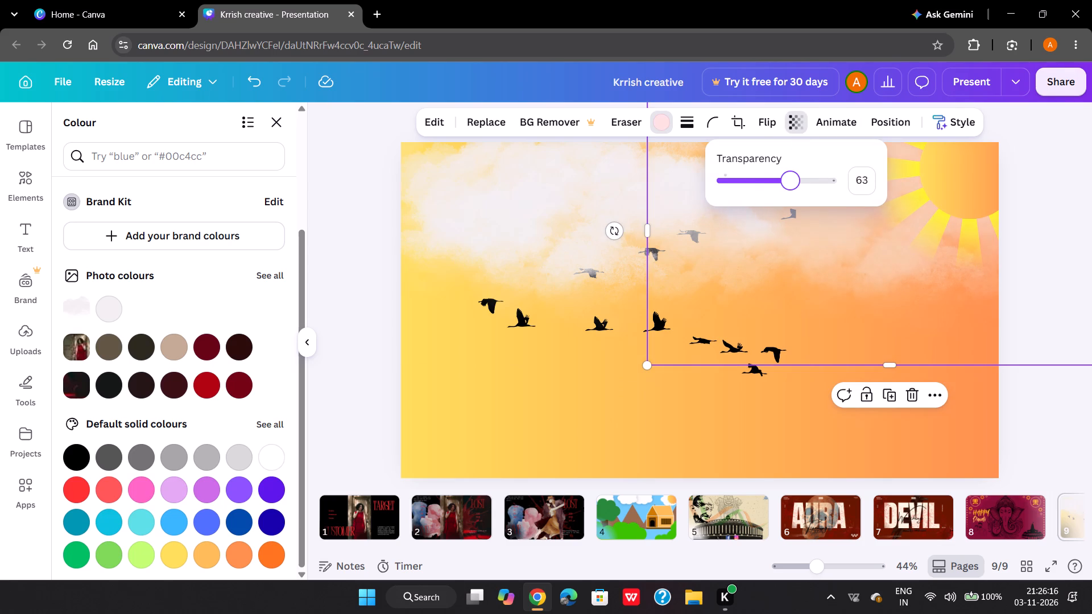
{"action": "left_click_drag", "start_coordinate": [791, 182], "coordinate": [806, 182]}
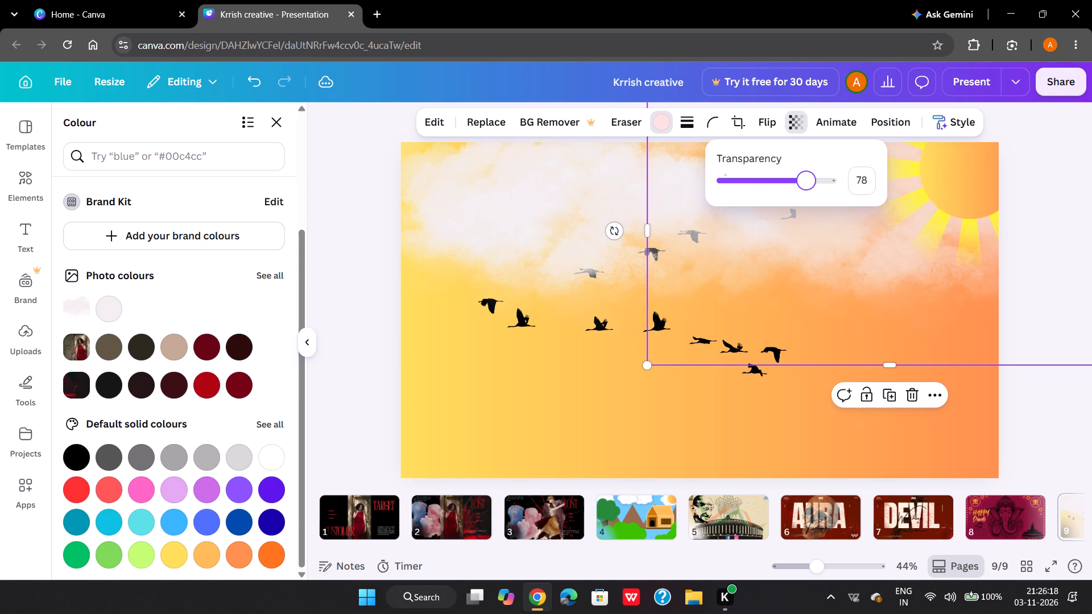
{"action": "left_click_drag", "start_coordinate": [806, 182], "coordinate": [809, 182]}
{"action": "left_click", "coordinate": [729, 415]}
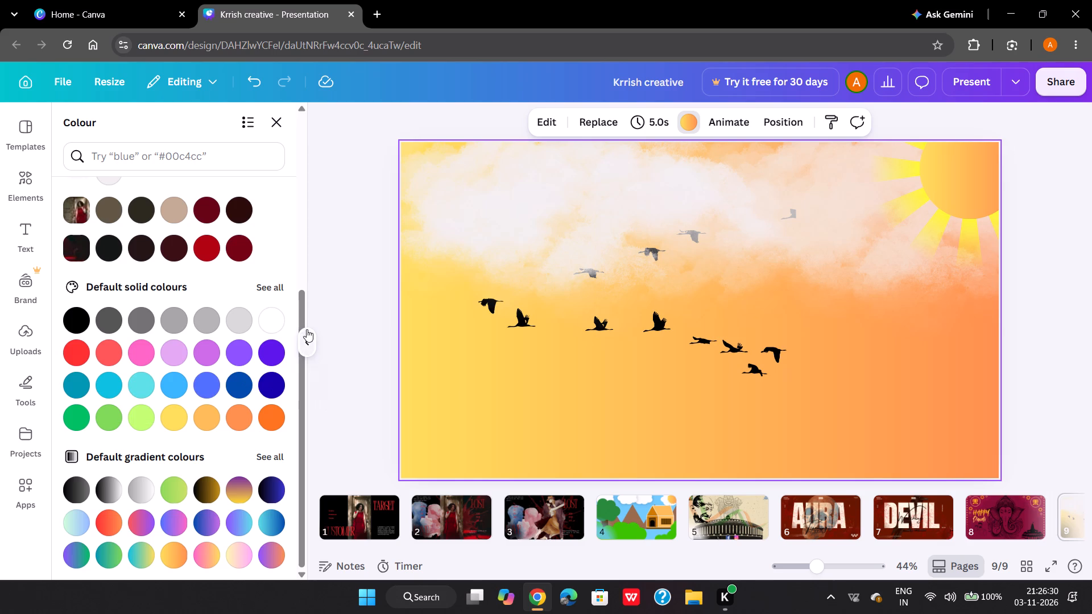
Collapse the side panel to view the whole sunset scene on page 9.
{"action": "left_click", "coordinate": [307, 344]}
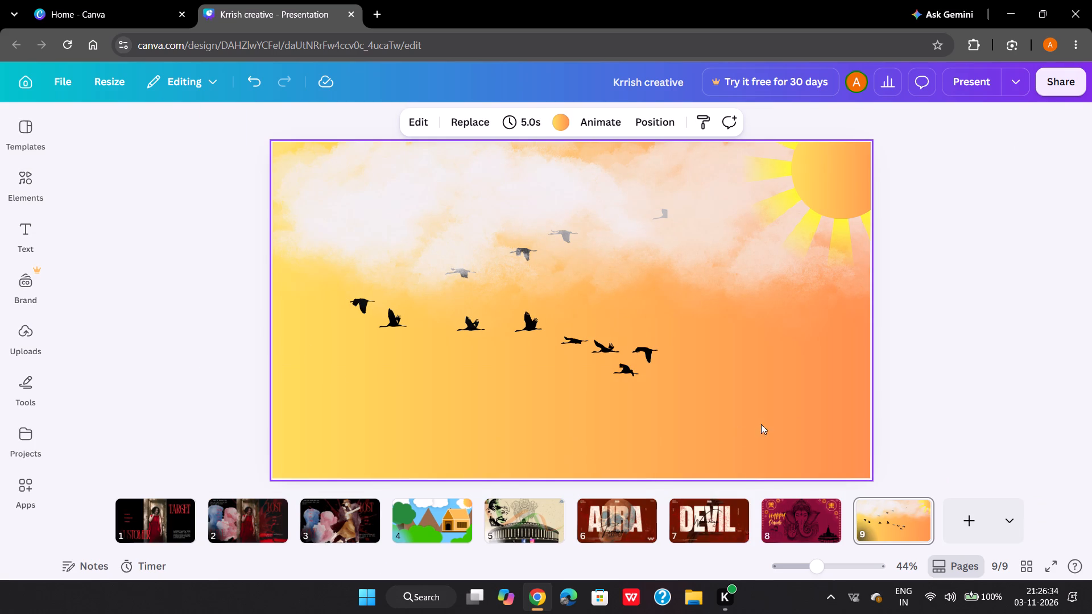
{"action": "left_click", "coordinate": [930, 403]}
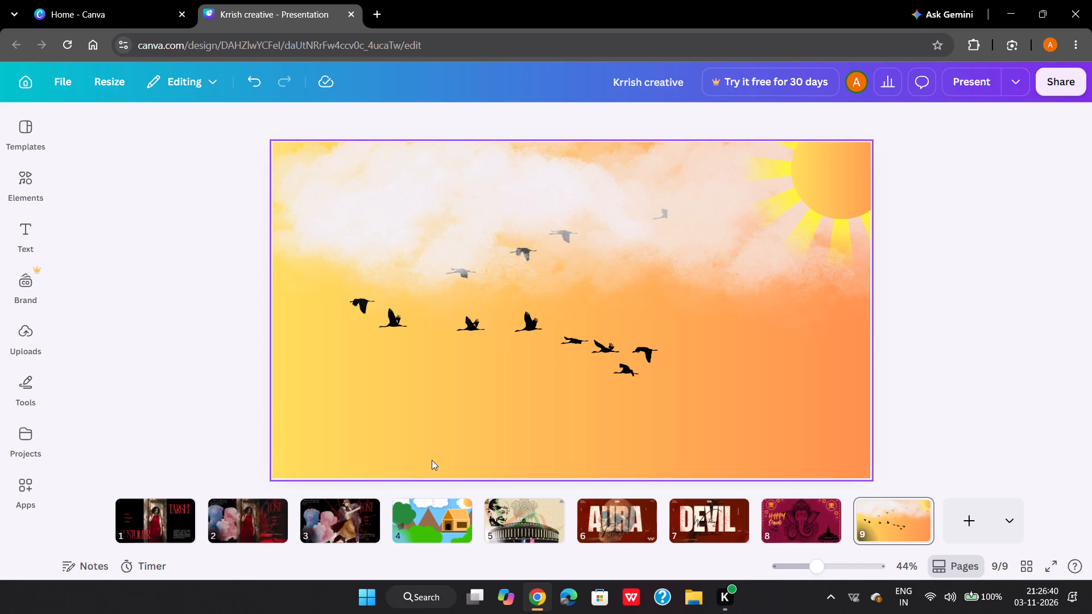
Examine the layouts and styles suggested for page 9 without applying any of them.
{"action": "left_click", "coordinate": [511, 450]}
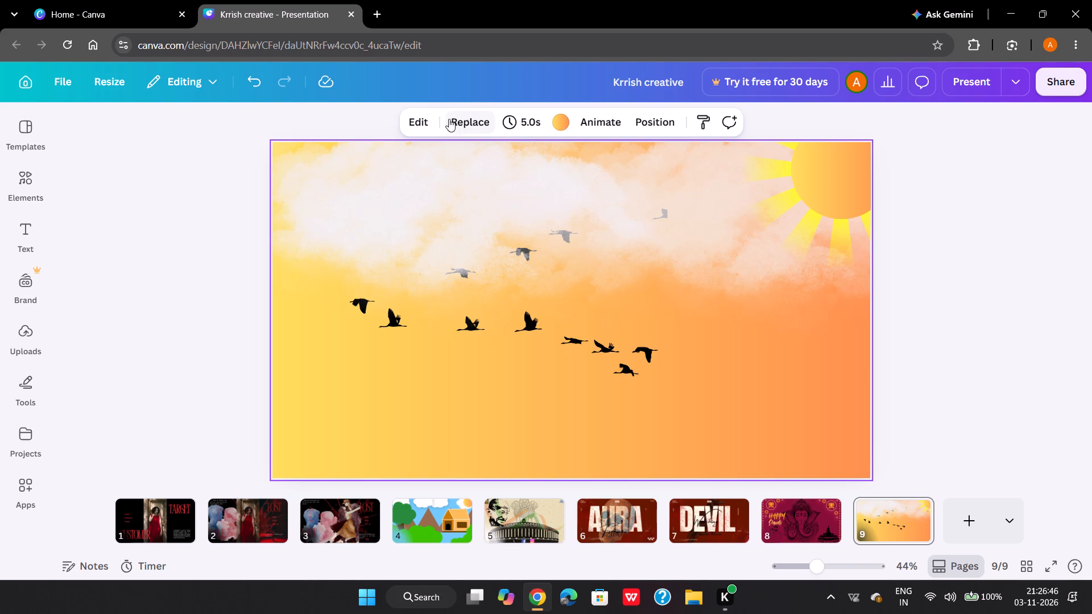
{"action": "left_click", "coordinate": [427, 121]}
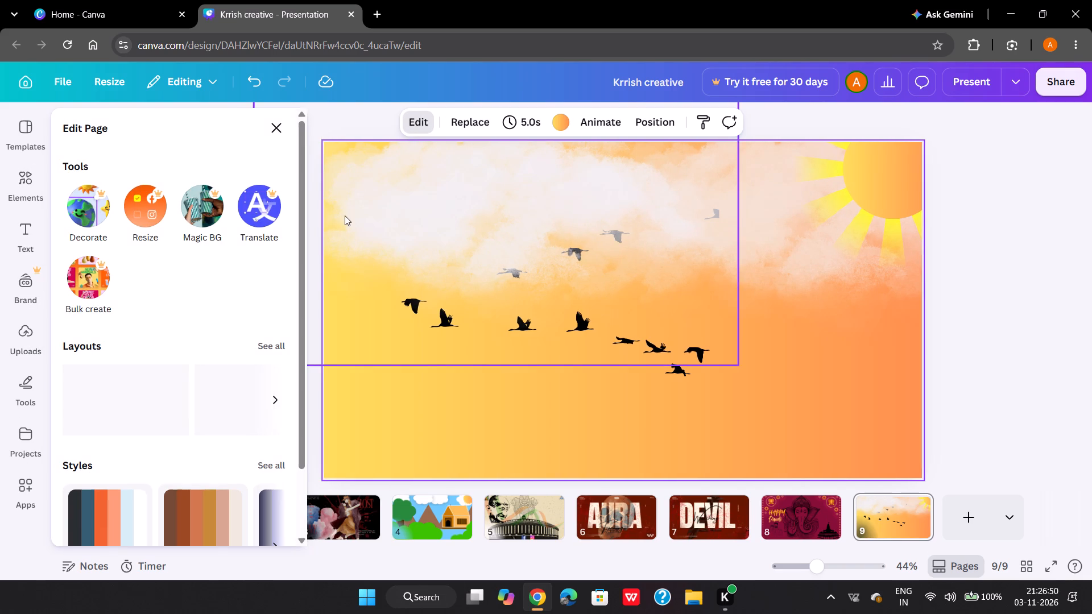
{"action": "scroll", "coordinate": [213, 383], "scroll_direction": "down", "scroll_amount": 1}
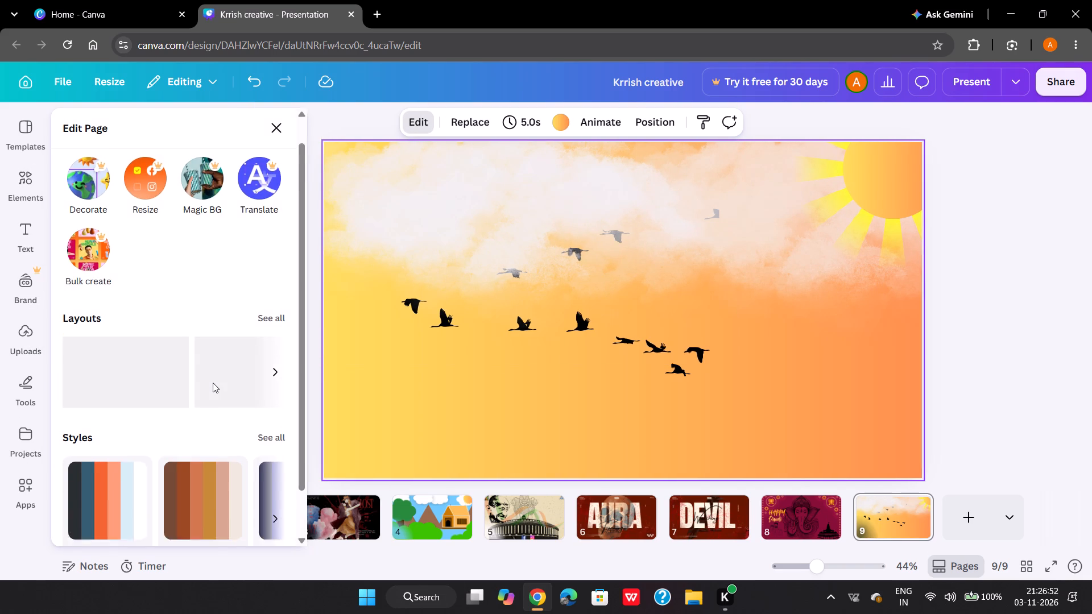
{"action": "scroll", "coordinate": [213, 383], "scroll_direction": "down", "scroll_amount": 1}
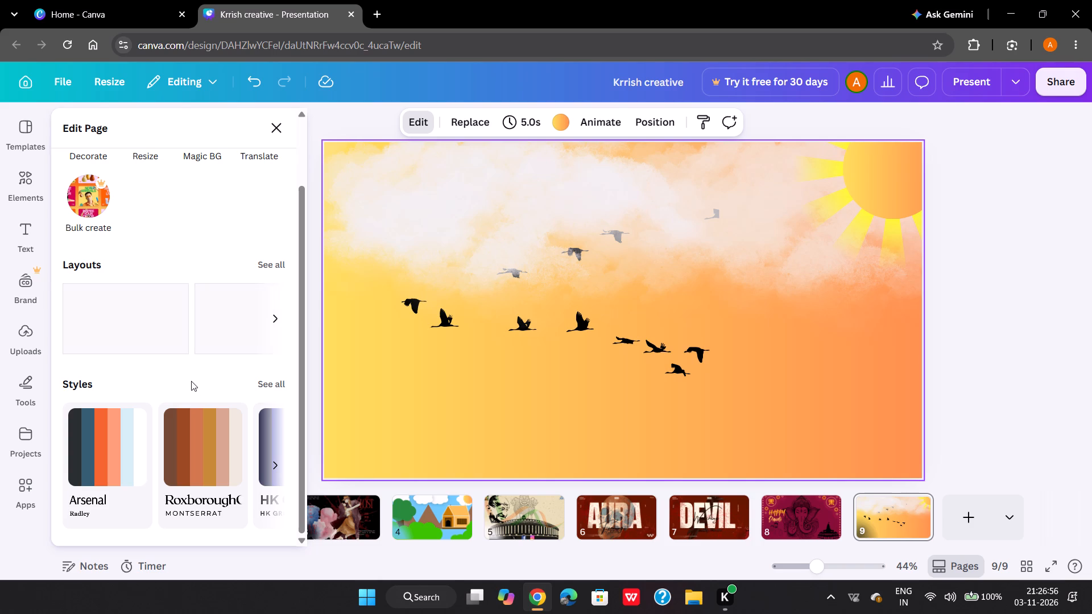
{"action": "scroll", "coordinate": [191, 381], "scroll_direction": "up", "scroll_amount": 1}
{"action": "scroll", "coordinate": [191, 381], "scroll_direction": "down", "scroll_amount": 2}
{"action": "scroll", "coordinate": [191, 381], "scroll_direction": "up", "scroll_amount": 3}
{"action": "scroll", "coordinate": [191, 381], "scroll_direction": "down", "scroll_amount": 3}
{"action": "scroll", "coordinate": [191, 381], "scroll_direction": "up", "scroll_amount": 2}
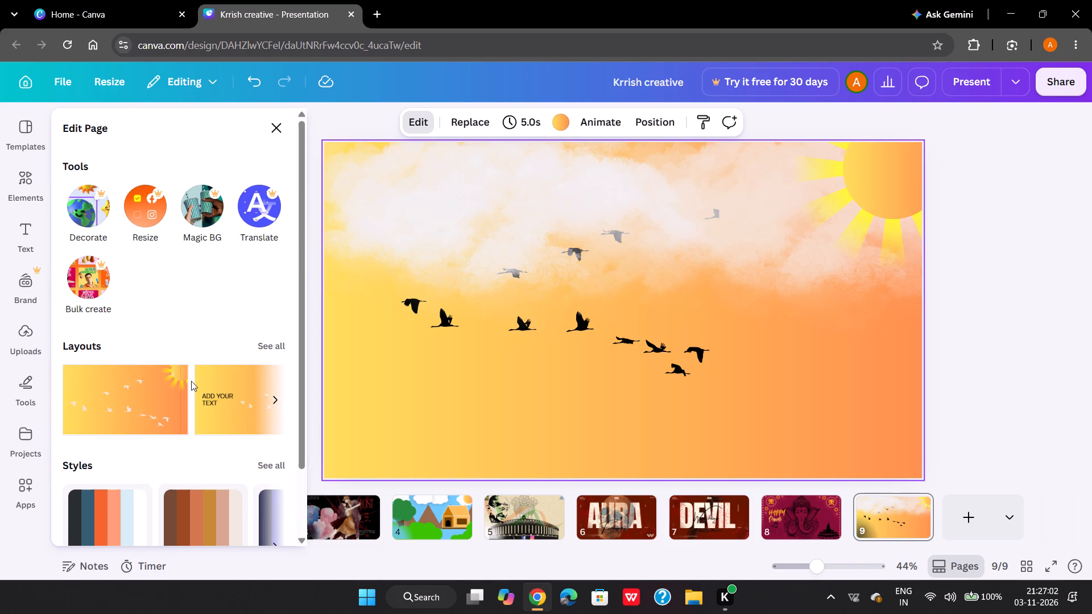
{"action": "scroll", "coordinate": [191, 381], "scroll_direction": "down", "scroll_amount": 1}
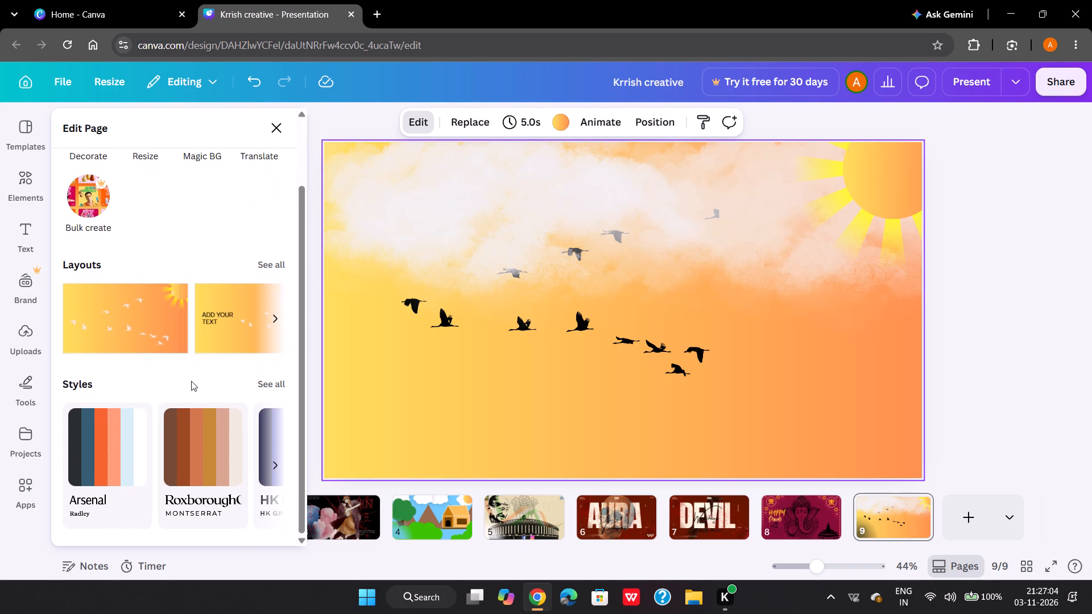
{"action": "left_click", "coordinate": [274, 319]}
{"action": "left_click", "coordinate": [274, 319]}
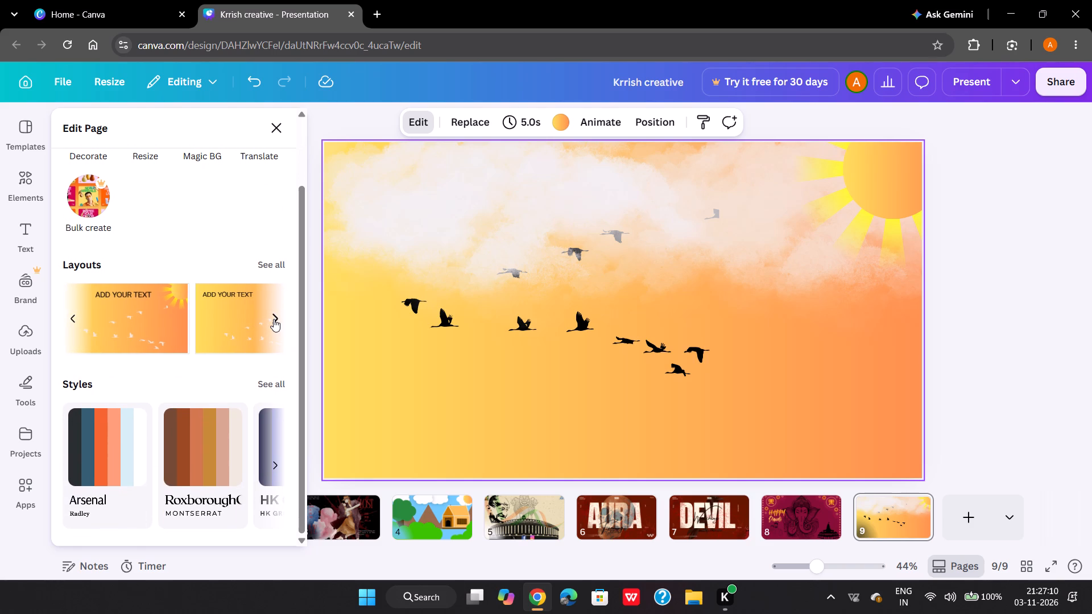
{"action": "left_click", "coordinate": [274, 319]}
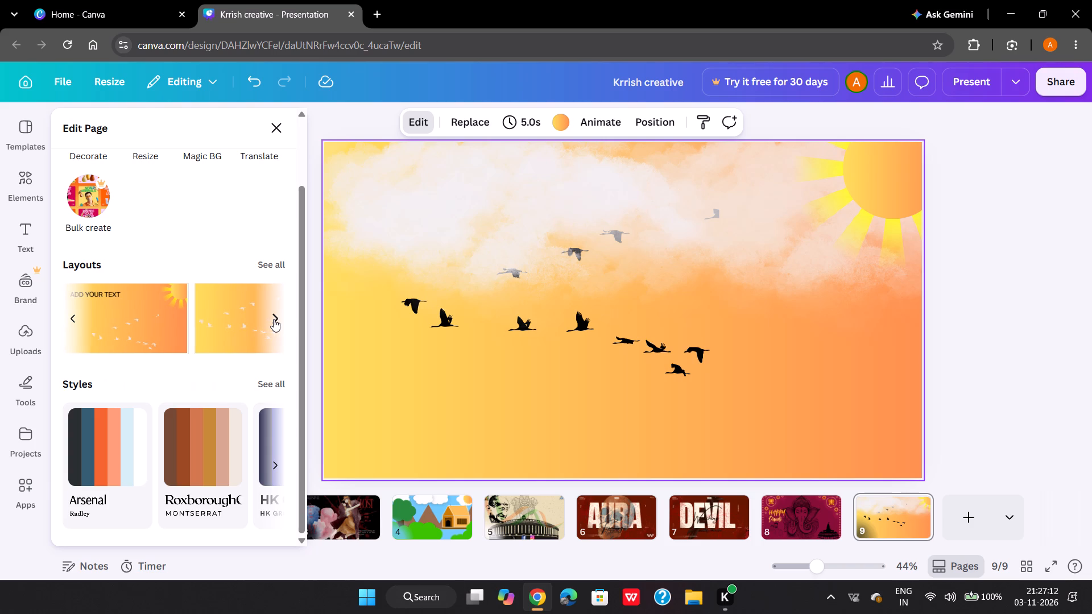
{"action": "left_click", "coordinate": [274, 319]}
{"action": "left_click", "coordinate": [274, 319]}
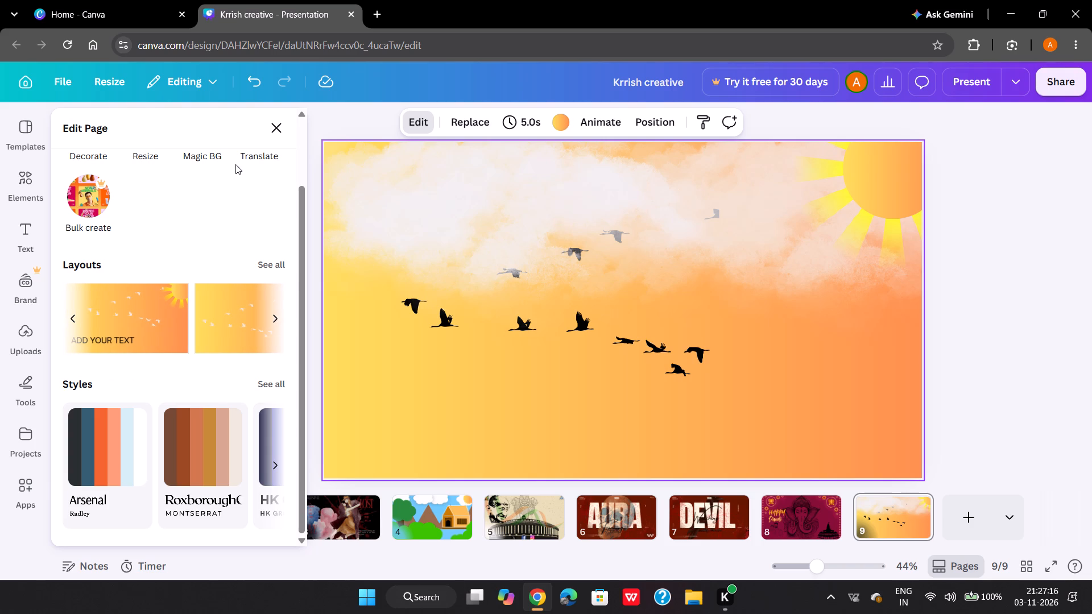
{"action": "left_click", "coordinate": [280, 132]}
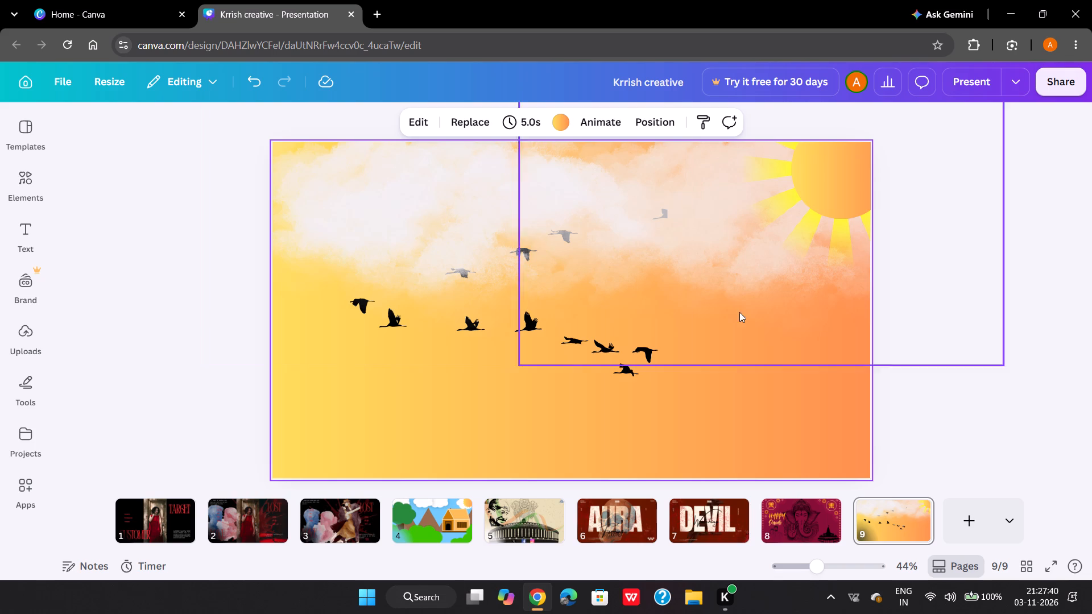
{"action": "left_click", "coordinate": [971, 409]}
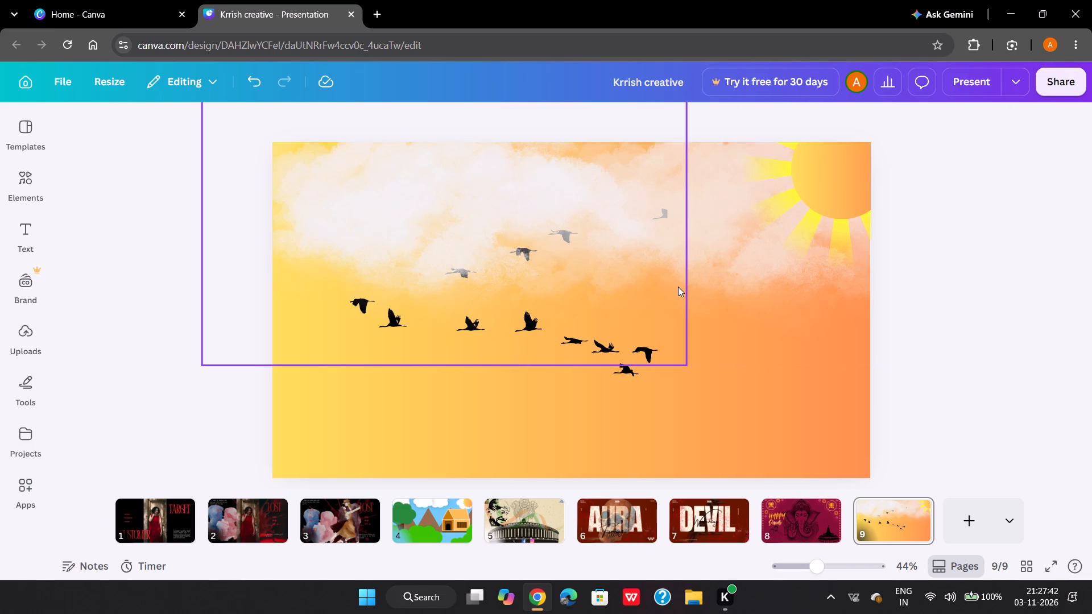
Search the elements library for "airplane" and browse the full set of graphics results.
{"action": "left_click", "coordinate": [27, 186]}
{"action": "left_click", "coordinate": [115, 130]}
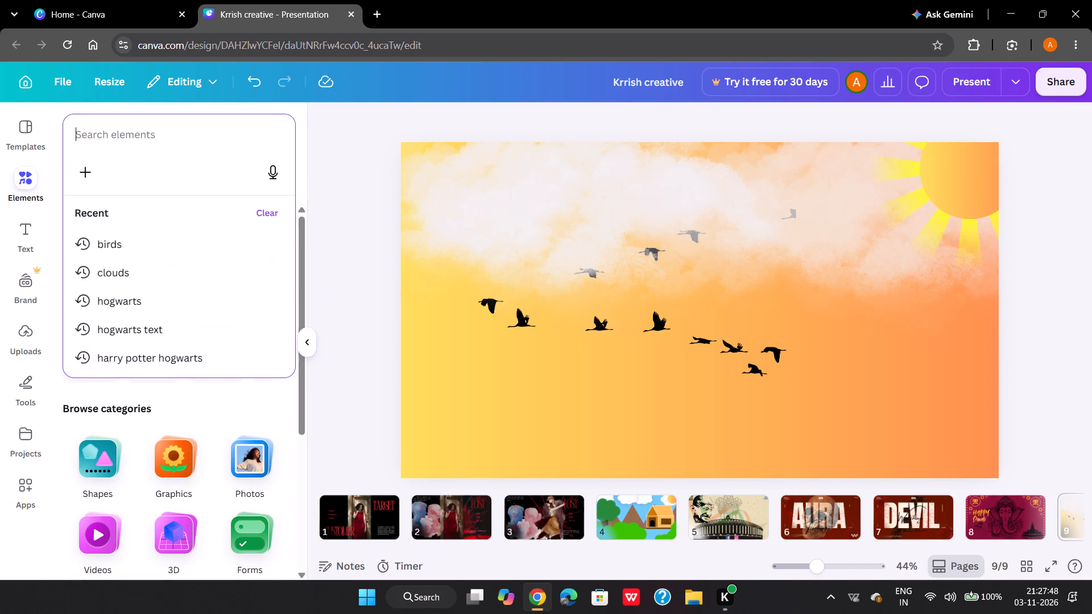
{"action": "type", "text": "airplane"}
{"action": "key", "text": "Return"}
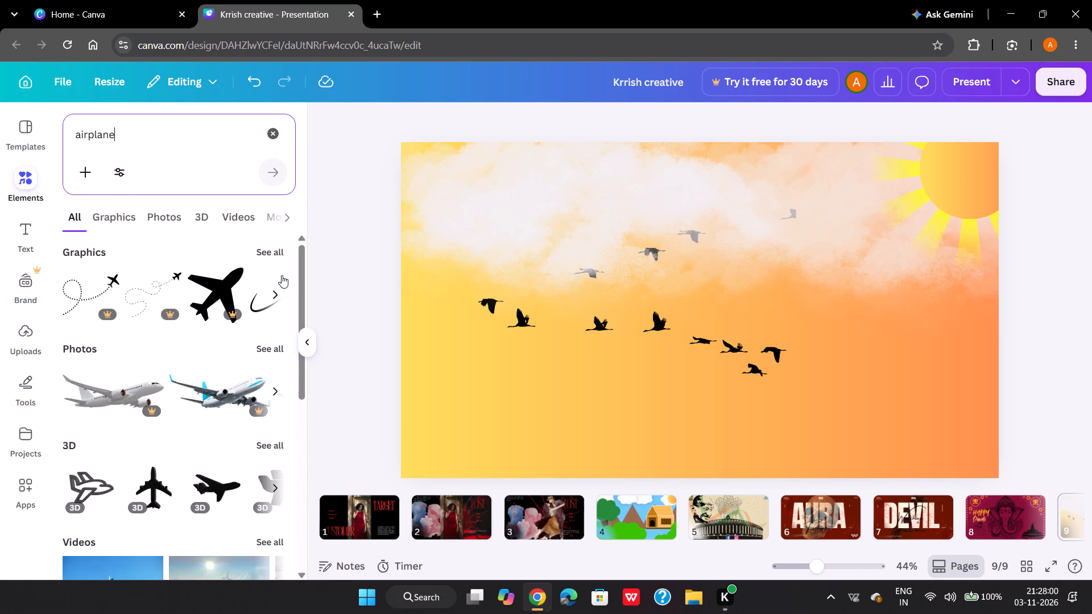
{"action": "left_click", "coordinate": [274, 251]}
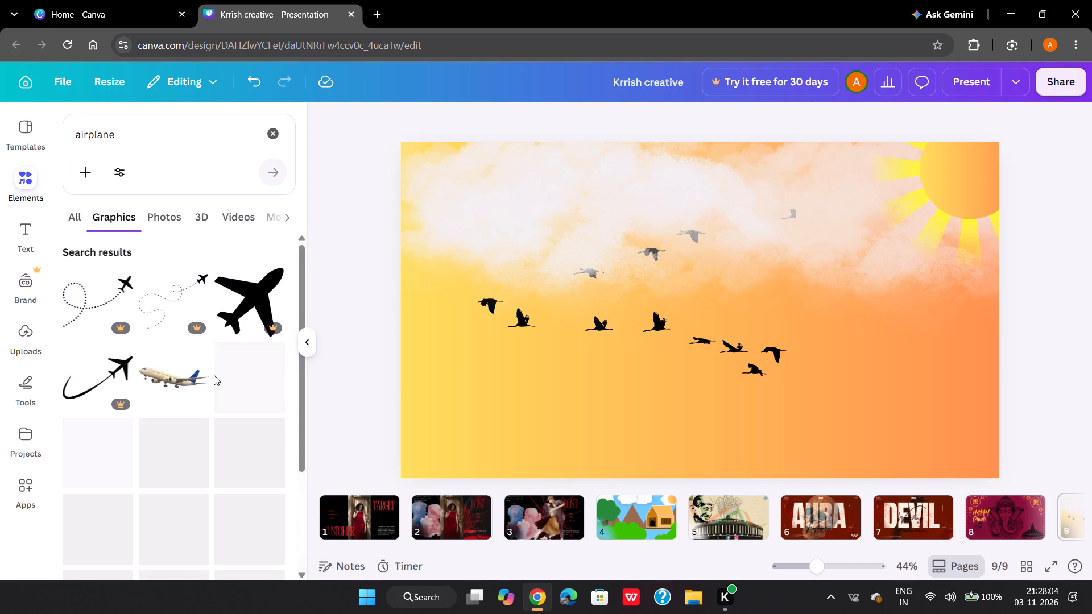
{"action": "scroll", "coordinate": [214, 375], "scroll_direction": "down", "scroll_amount": 1}
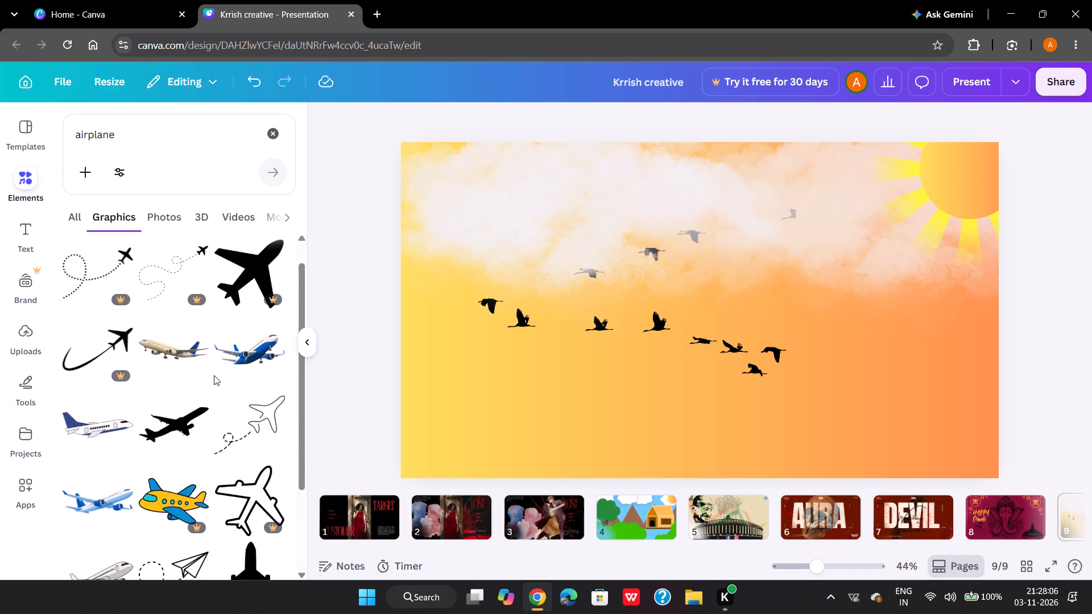
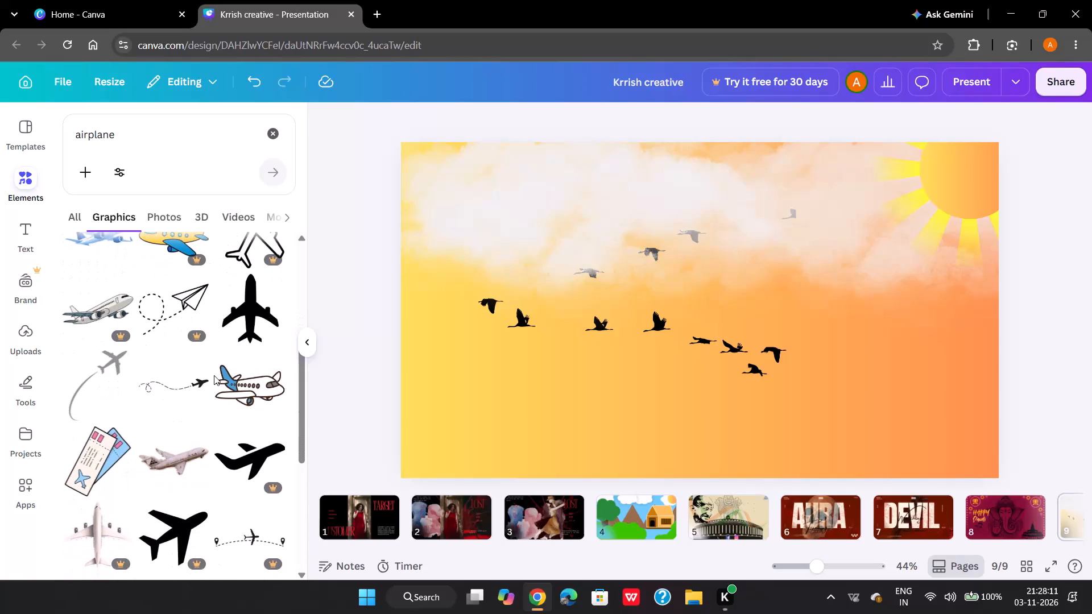
Examine more of the airplane graphics results without placing any, and clear the elements search.
{"action": "scroll", "coordinate": [214, 375], "scroll_direction": "right", "scroll_amount": 1}
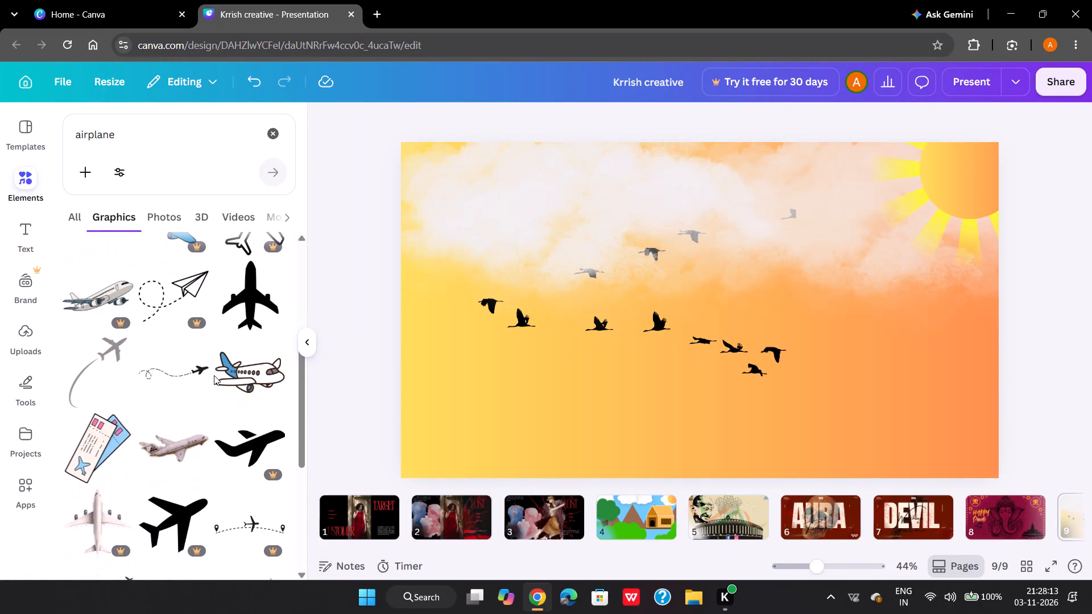
{"action": "scroll", "coordinate": [214, 375], "scroll_direction": "right", "scroll_amount": 1}
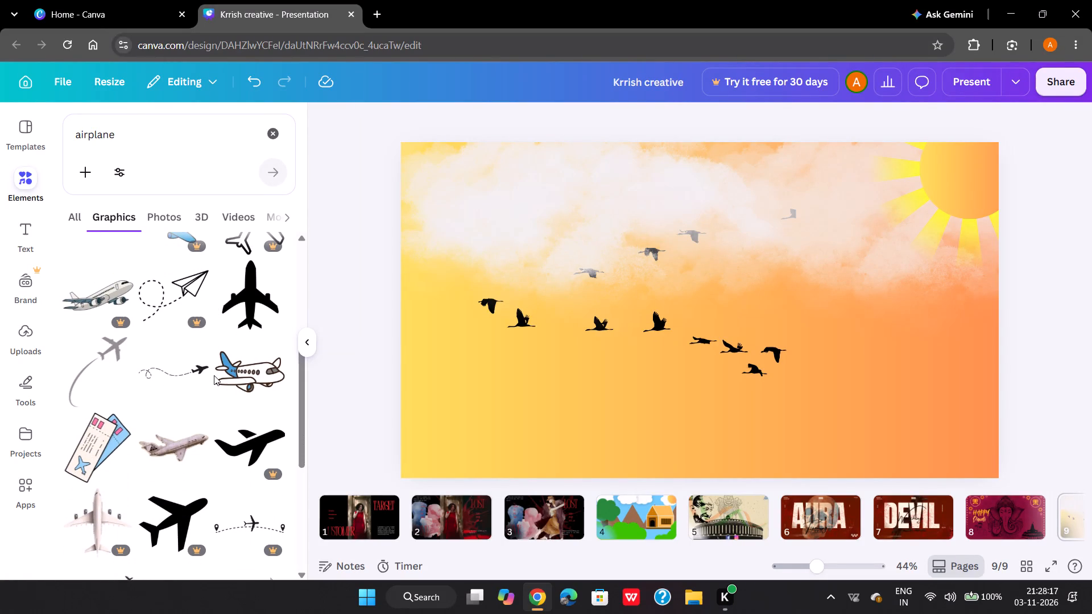
{"action": "scroll", "coordinate": [214, 375], "scroll_direction": "right", "scroll_amount": 3}
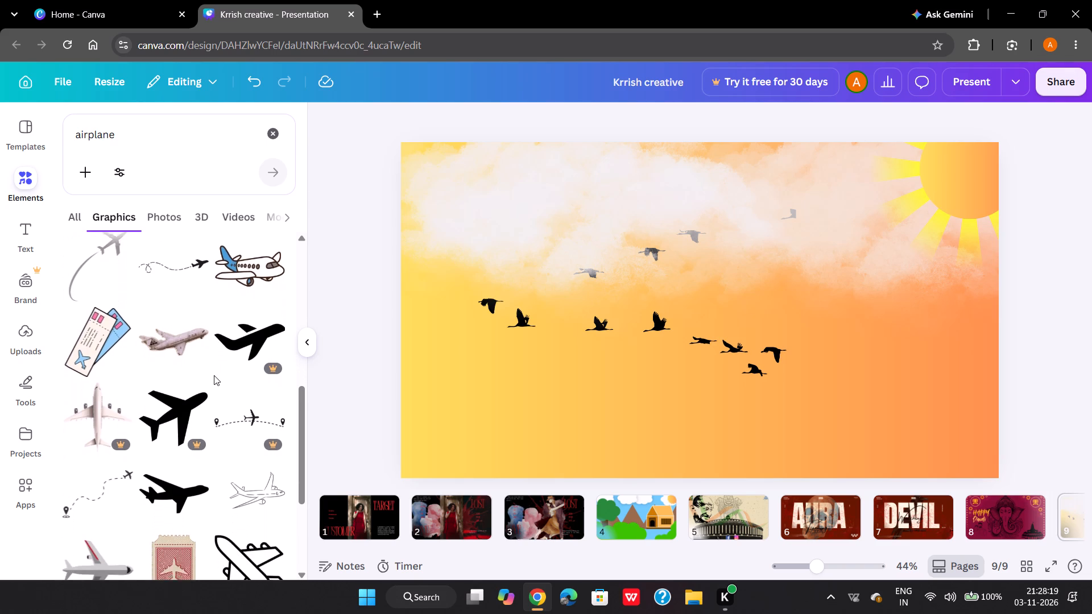
{"action": "scroll", "coordinate": [214, 375], "scroll_direction": "down", "scroll_amount": 1}
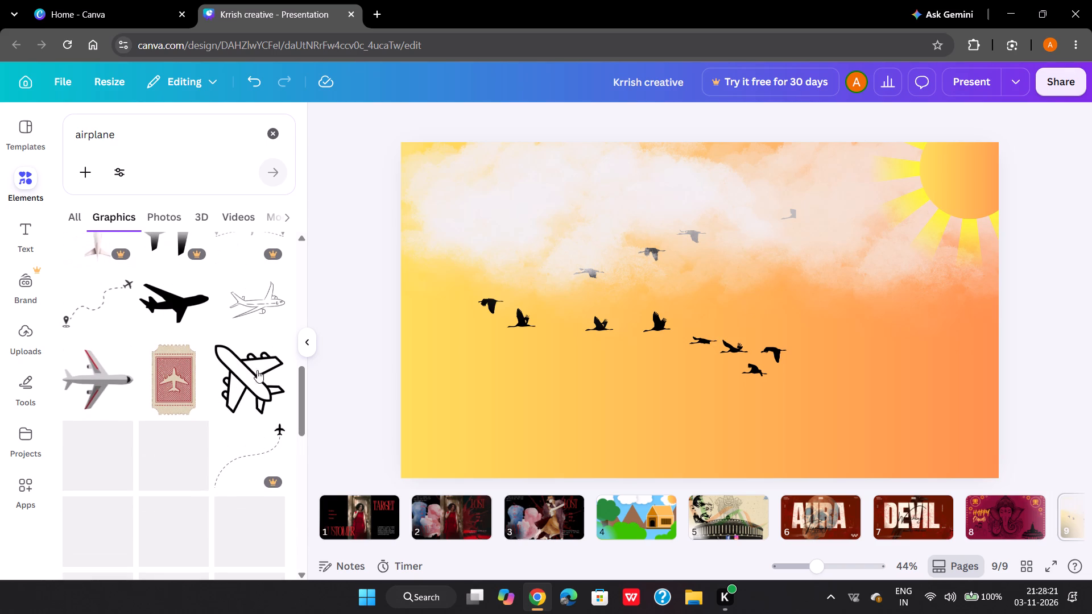
{"action": "left_click", "coordinate": [346, 348]}
{"action": "left_click", "coordinate": [355, 215]}
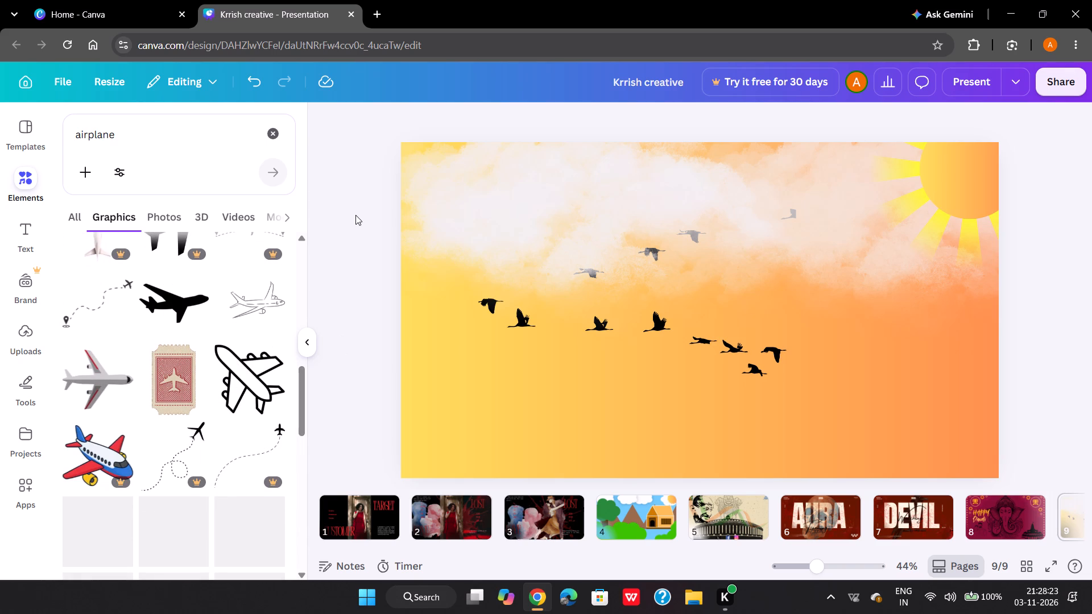
{"action": "left_click", "coordinate": [273, 132]}
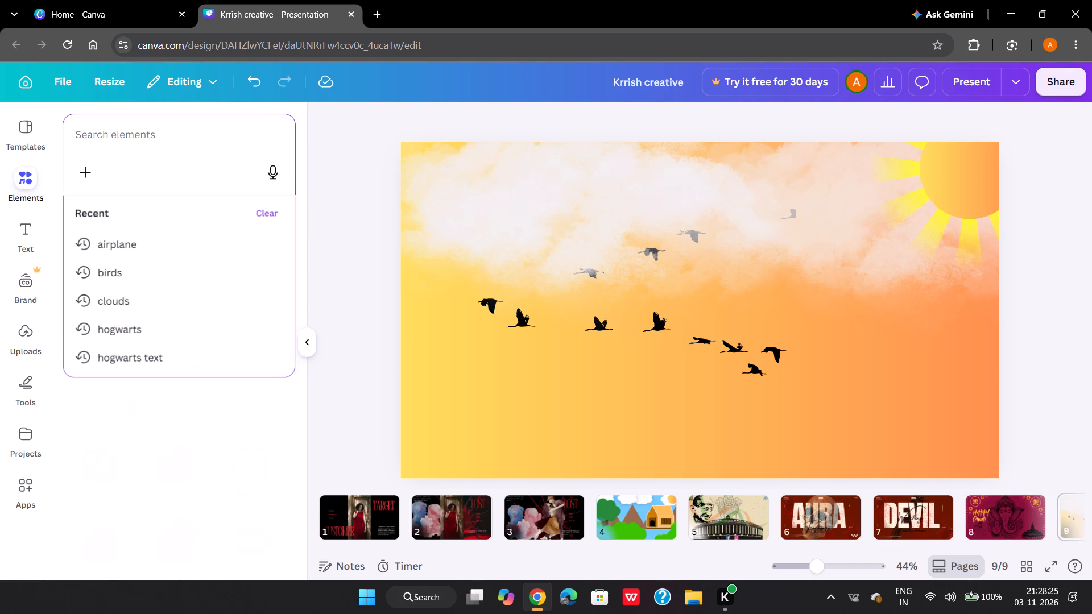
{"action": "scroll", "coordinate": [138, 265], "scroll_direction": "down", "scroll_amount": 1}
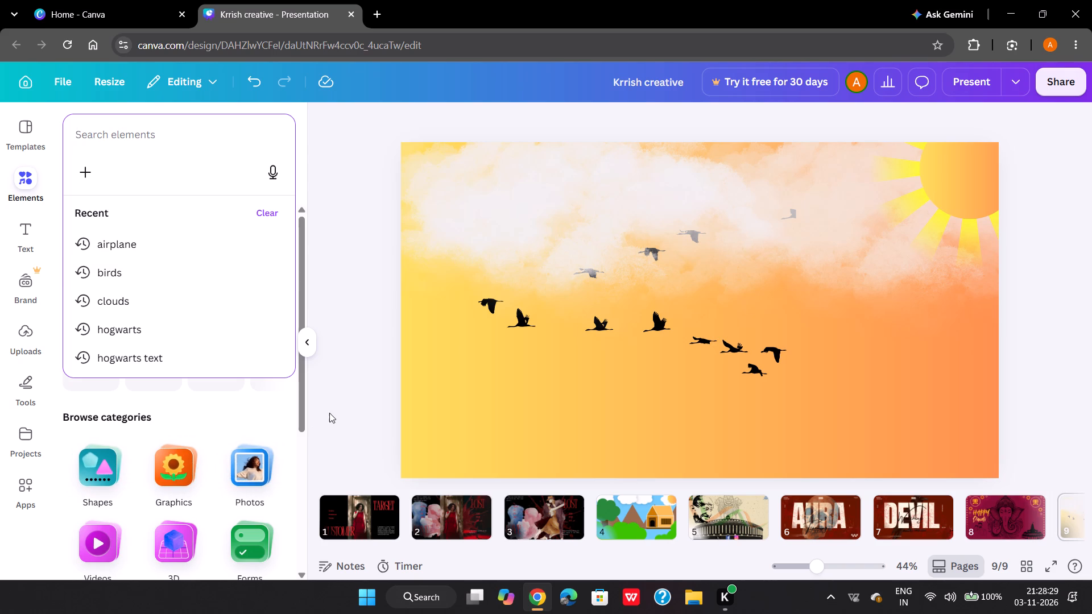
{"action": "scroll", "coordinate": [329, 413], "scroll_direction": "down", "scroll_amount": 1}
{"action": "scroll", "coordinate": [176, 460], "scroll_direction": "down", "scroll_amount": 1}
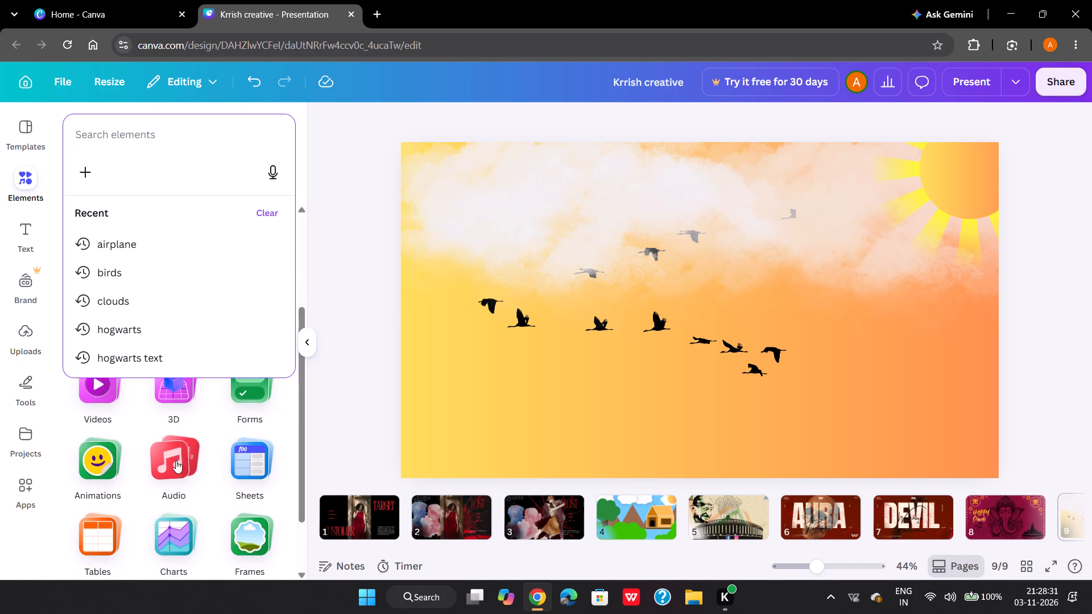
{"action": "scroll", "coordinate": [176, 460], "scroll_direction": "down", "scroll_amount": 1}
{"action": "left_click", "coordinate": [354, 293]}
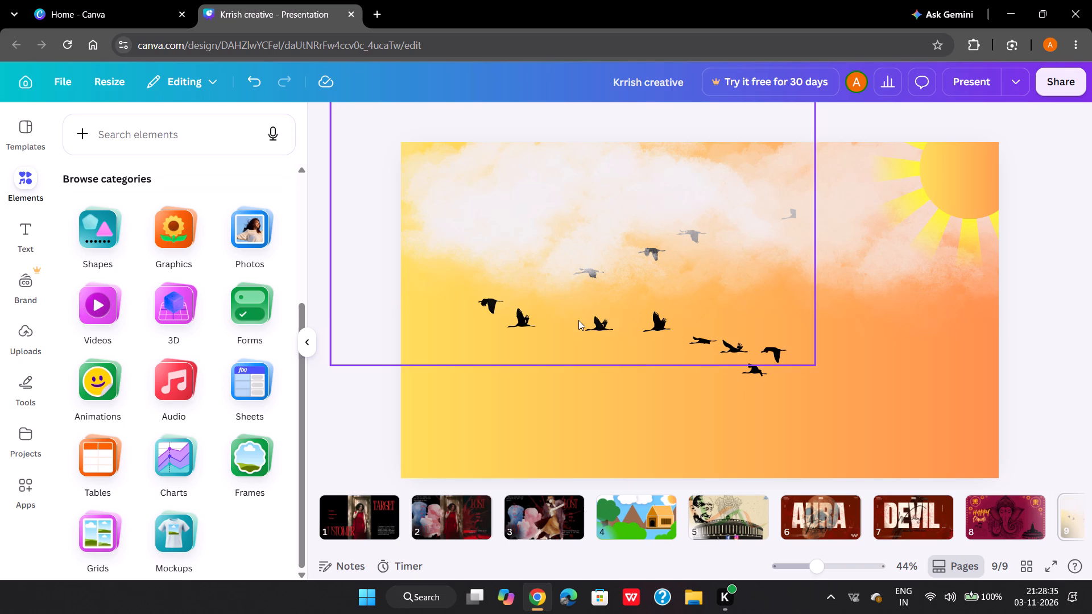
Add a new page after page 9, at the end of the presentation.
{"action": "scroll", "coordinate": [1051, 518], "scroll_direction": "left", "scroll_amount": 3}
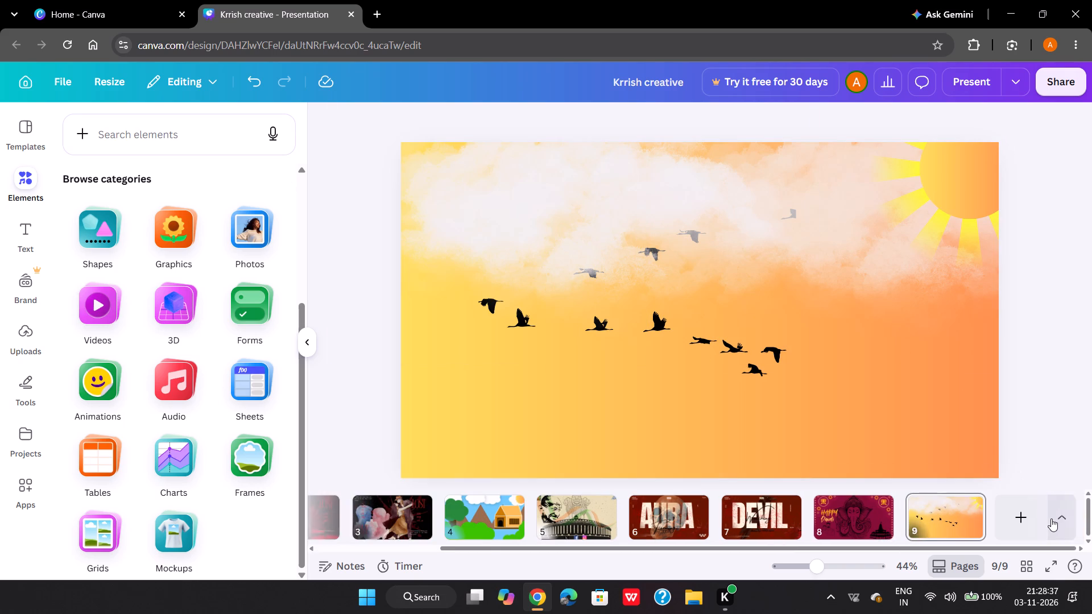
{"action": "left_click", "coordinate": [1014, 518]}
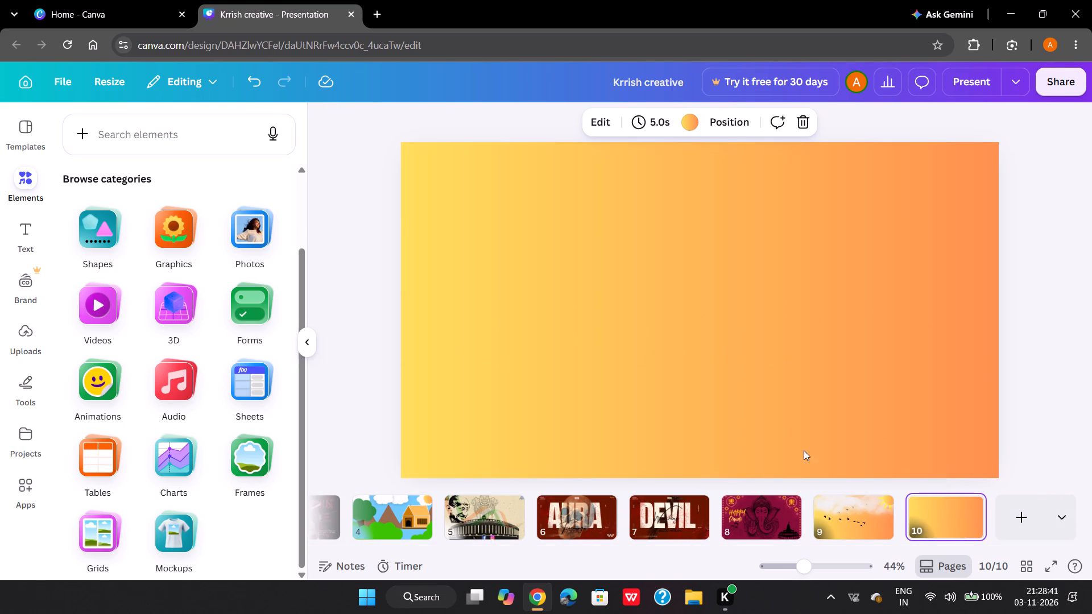
Duplicate page 9, the sky scene with sun, clouds and birds.
{"action": "double_click", "coordinate": [841, 526]}
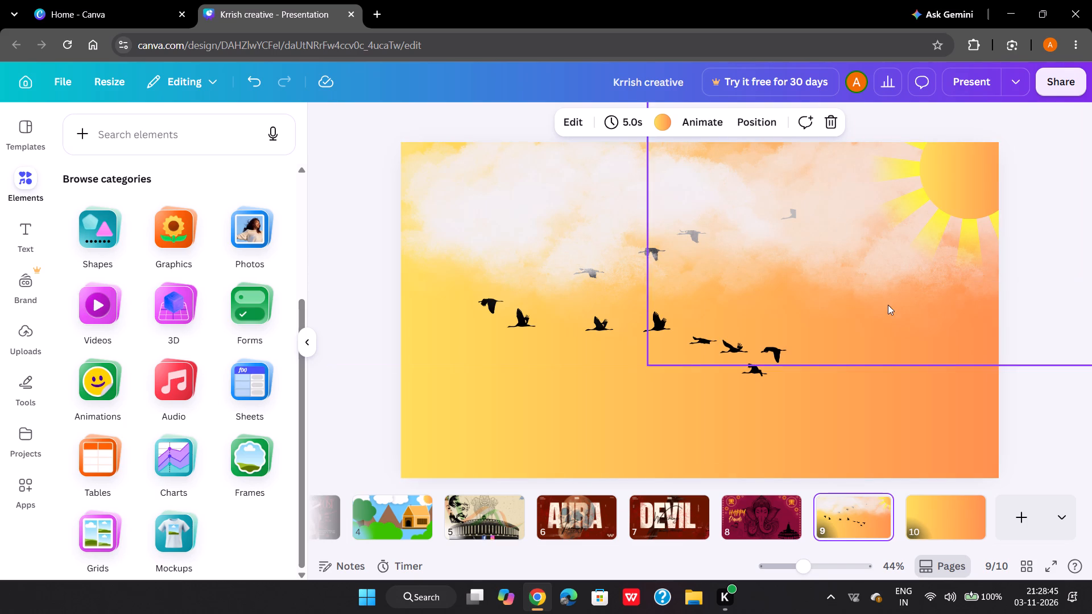
{"action": "right_click", "coordinate": [851, 511]}
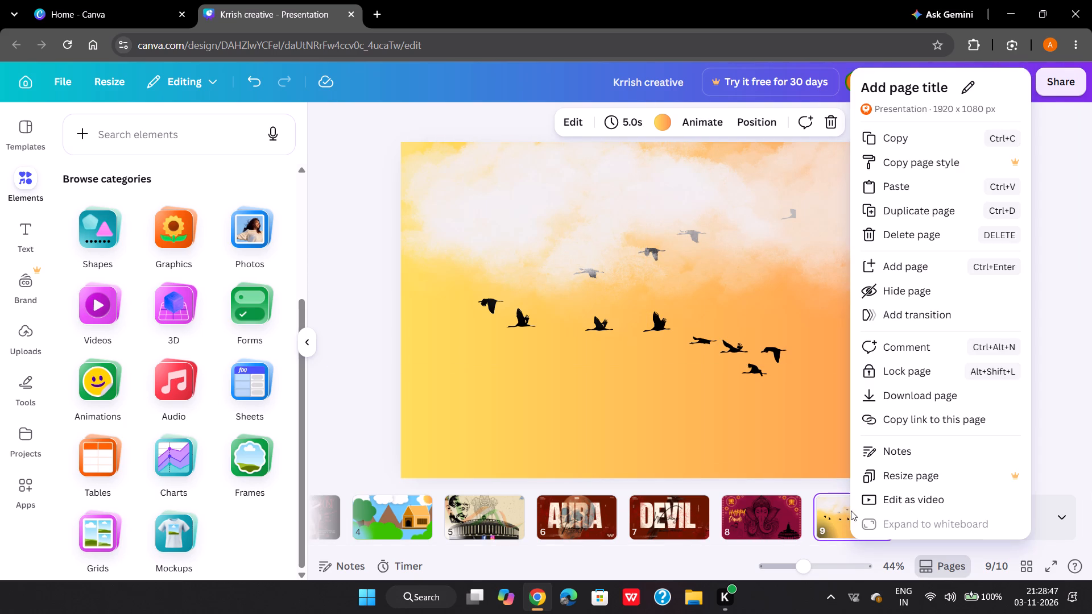
{"action": "left_click", "coordinate": [836, 483]}
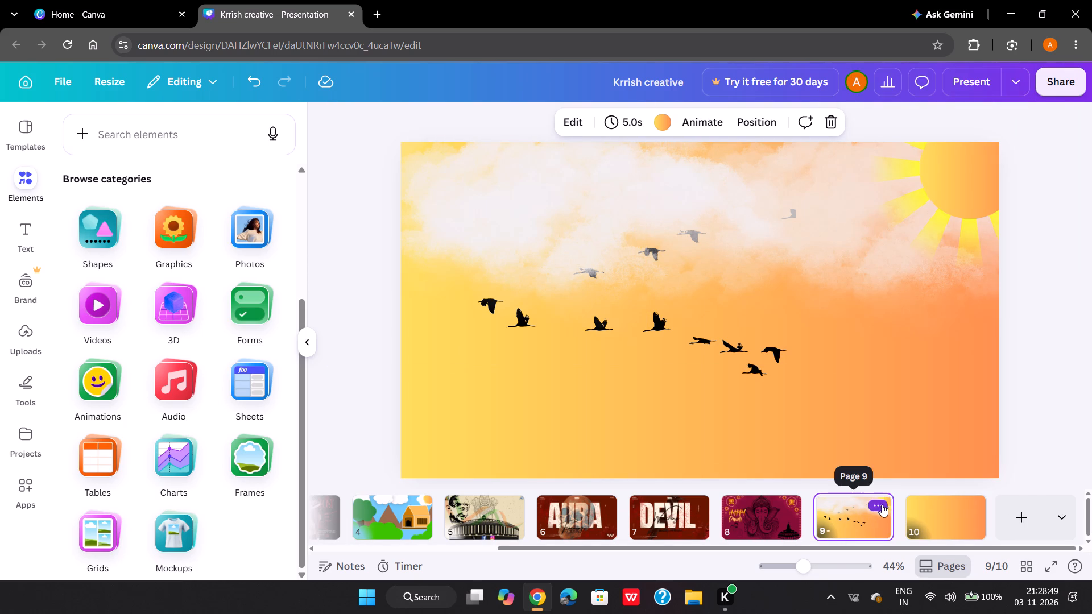
{"action": "left_click", "coordinate": [880, 508]}
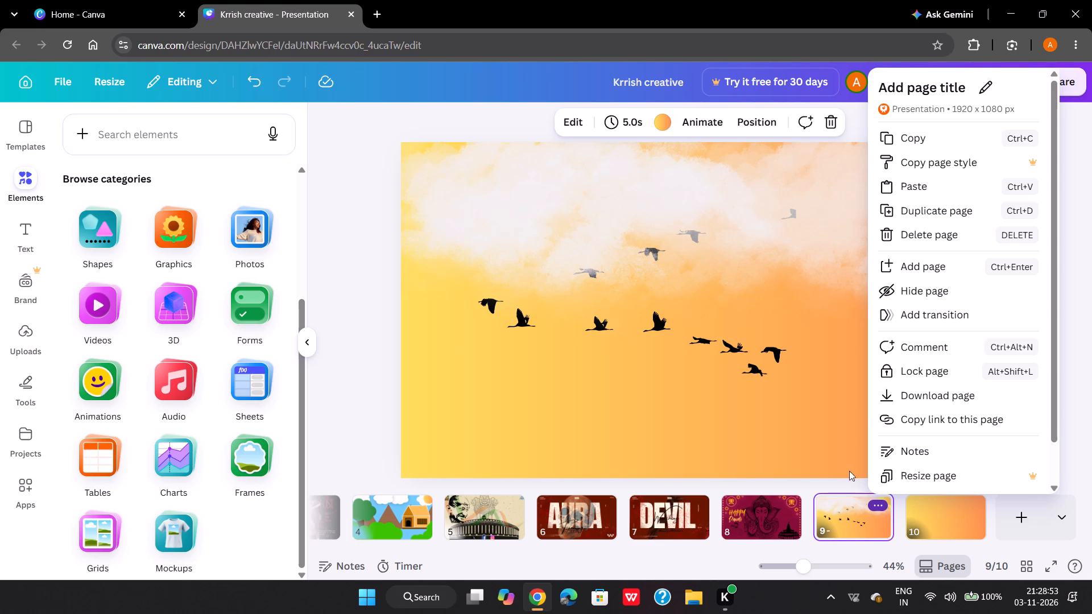
{"action": "left_click", "coordinate": [958, 213]}
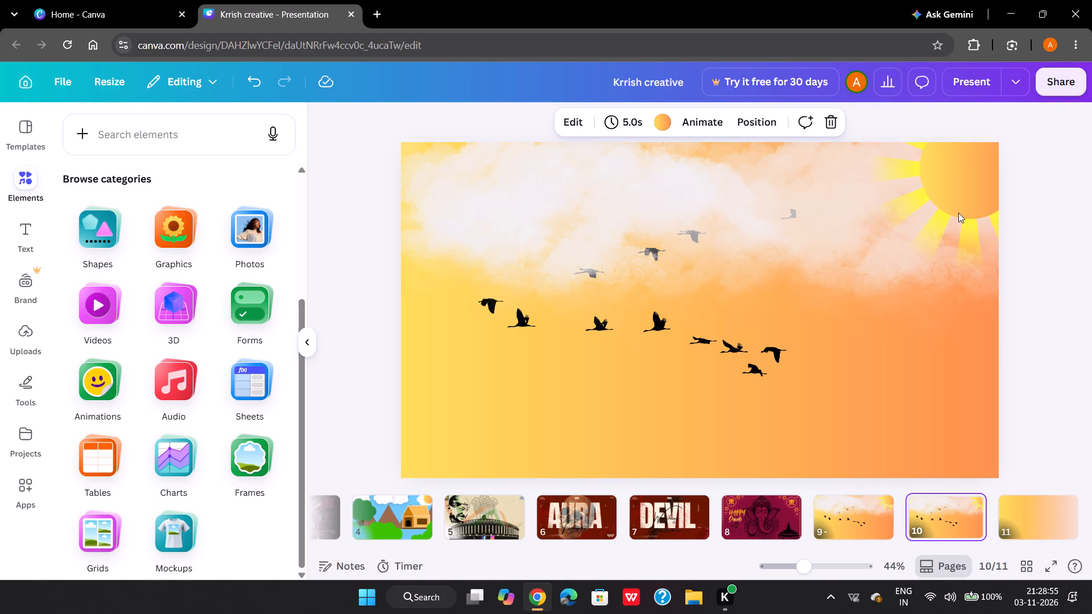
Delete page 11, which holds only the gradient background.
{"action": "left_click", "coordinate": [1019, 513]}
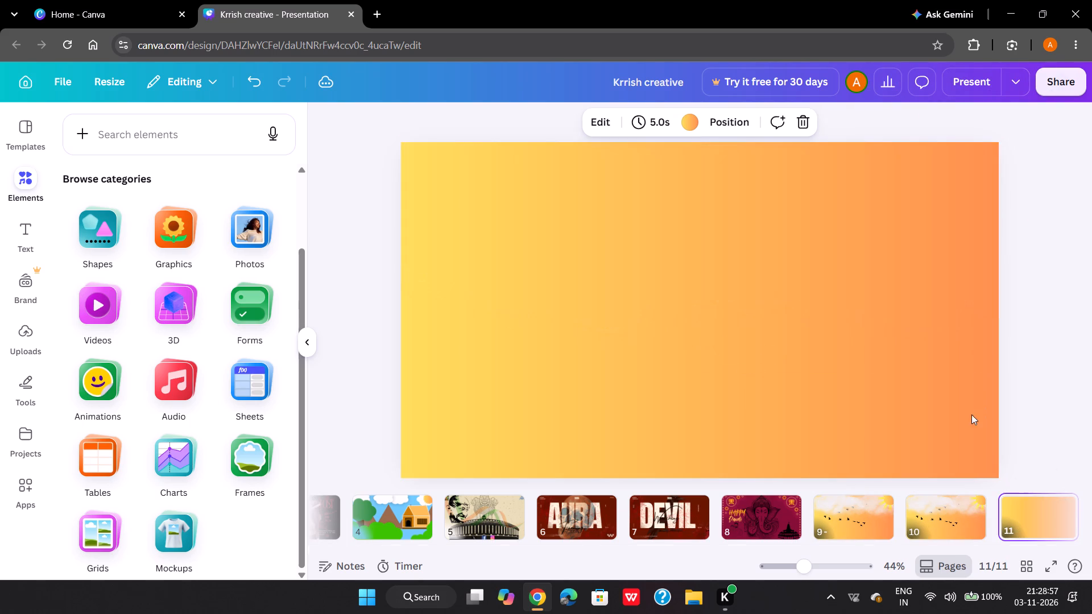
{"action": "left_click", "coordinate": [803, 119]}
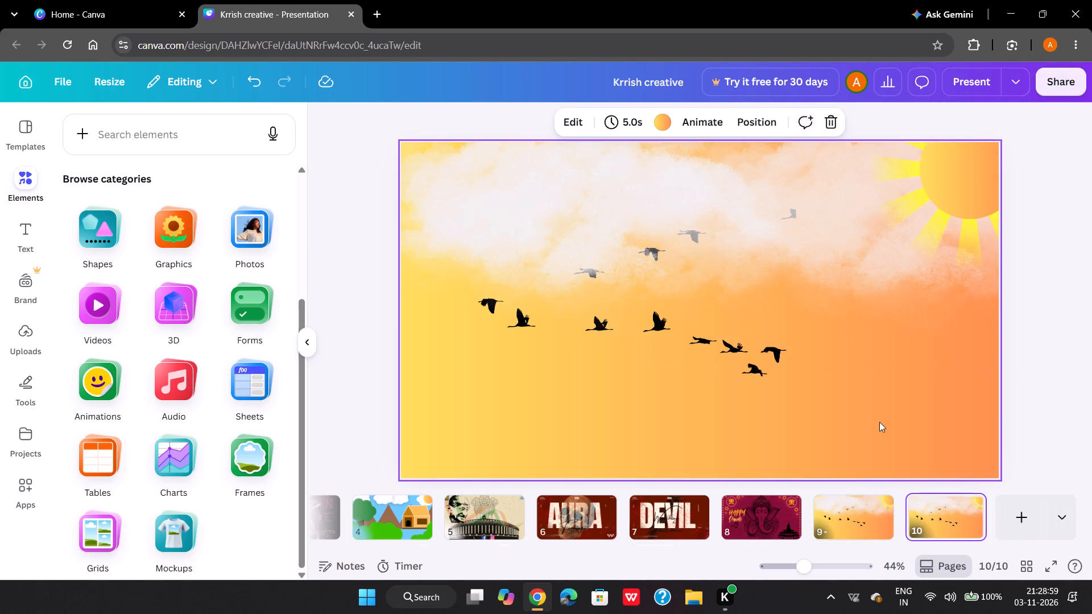
Try the red monochromatic gradient as page 10's background, and replace it with the default orange-to-yellow gradient.
{"action": "left_click", "coordinate": [933, 511]}
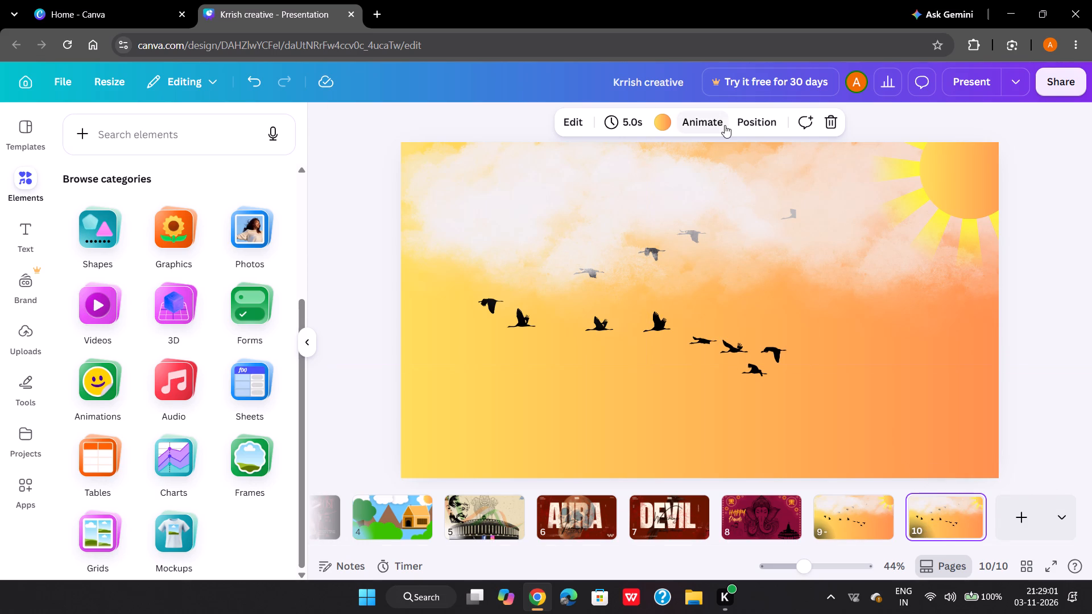
{"action": "left_click", "coordinate": [671, 117]}
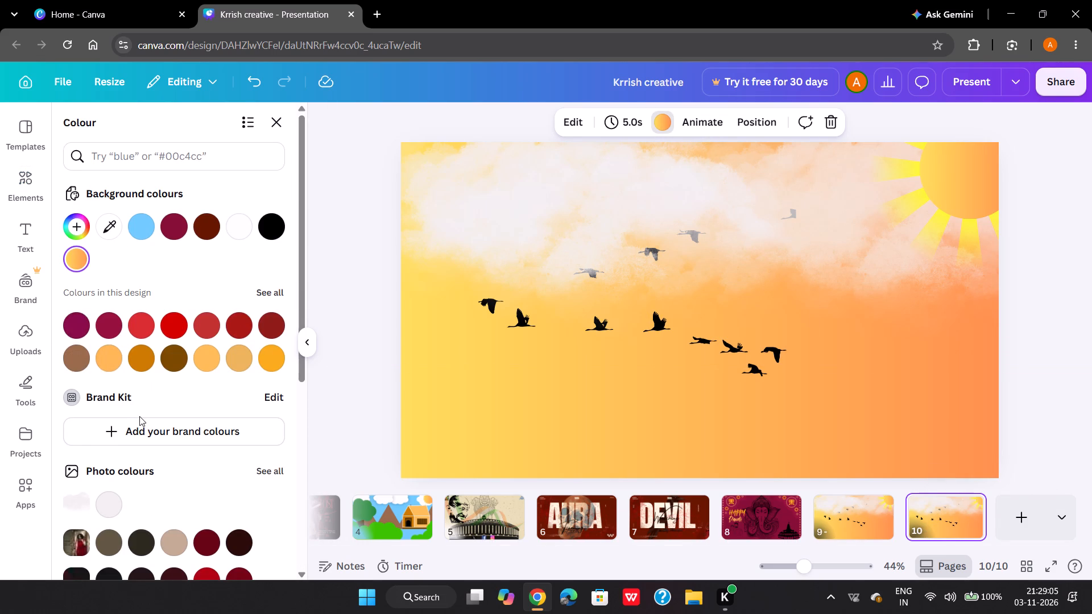
{"action": "scroll", "coordinate": [139, 416], "scroll_direction": "down", "scroll_amount": 5}
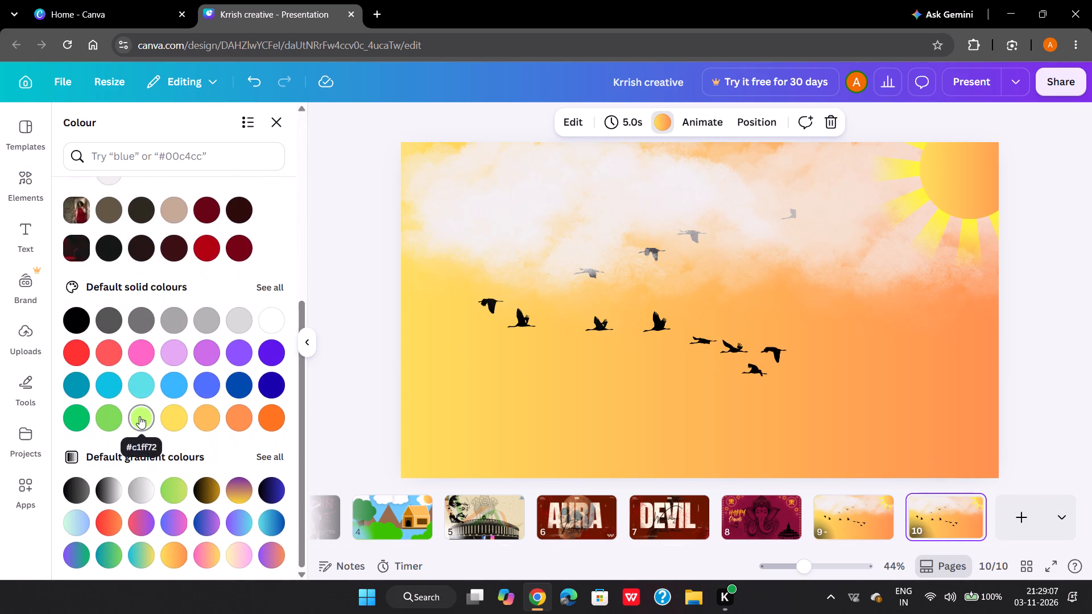
{"action": "left_click", "coordinate": [264, 459]}
{"action": "scroll", "coordinate": [181, 422], "scroll_direction": "down", "scroll_amount": 1}
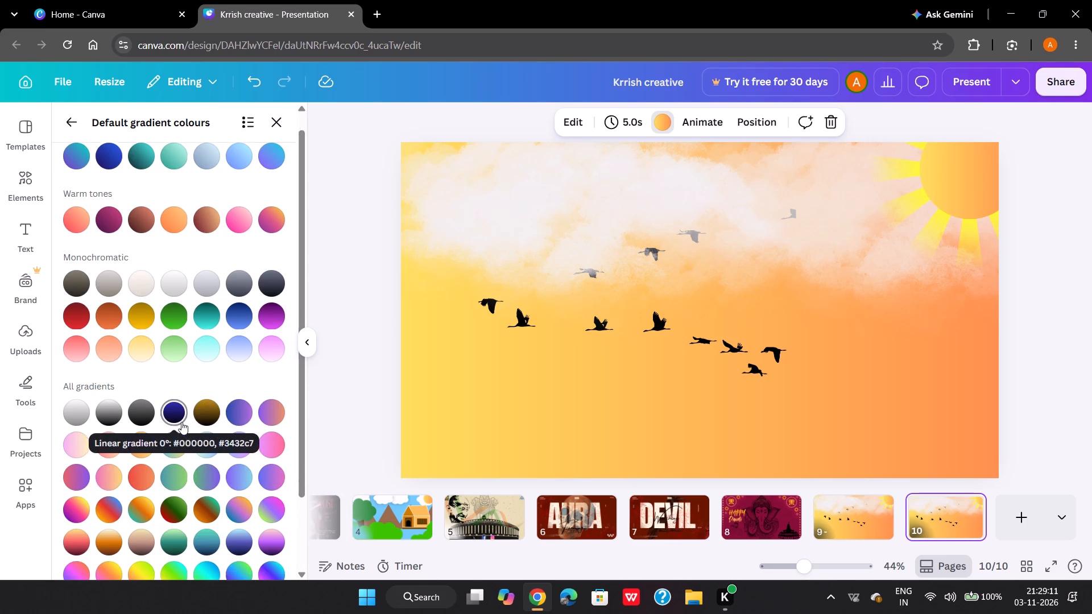
{"action": "scroll", "coordinate": [181, 422], "scroll_direction": "down", "scroll_amount": 1}
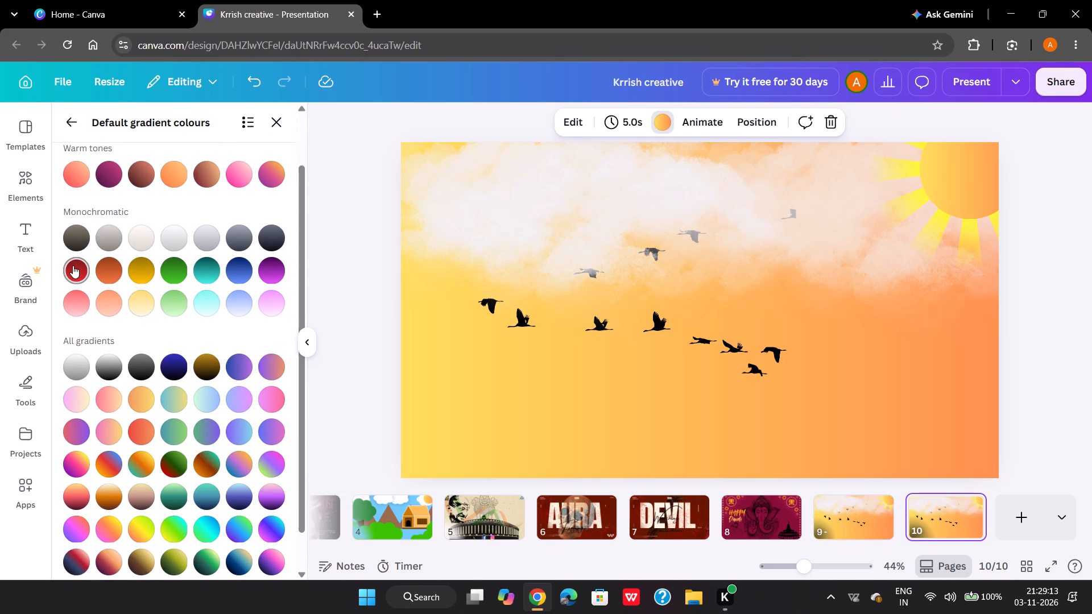
{"action": "left_click", "coordinate": [73, 265]}
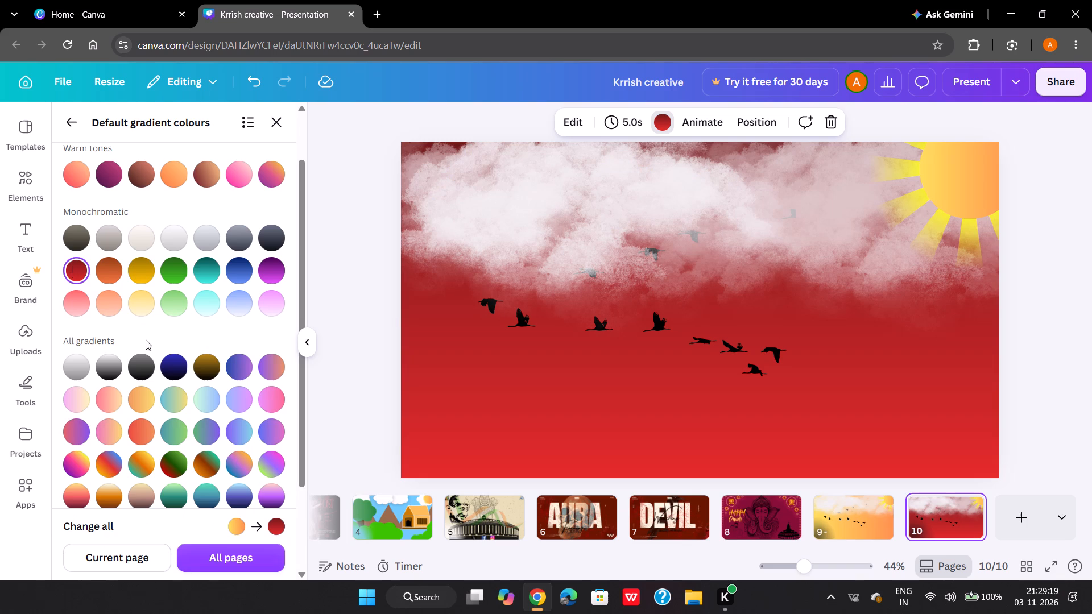
{"action": "left_click", "coordinate": [143, 402]}
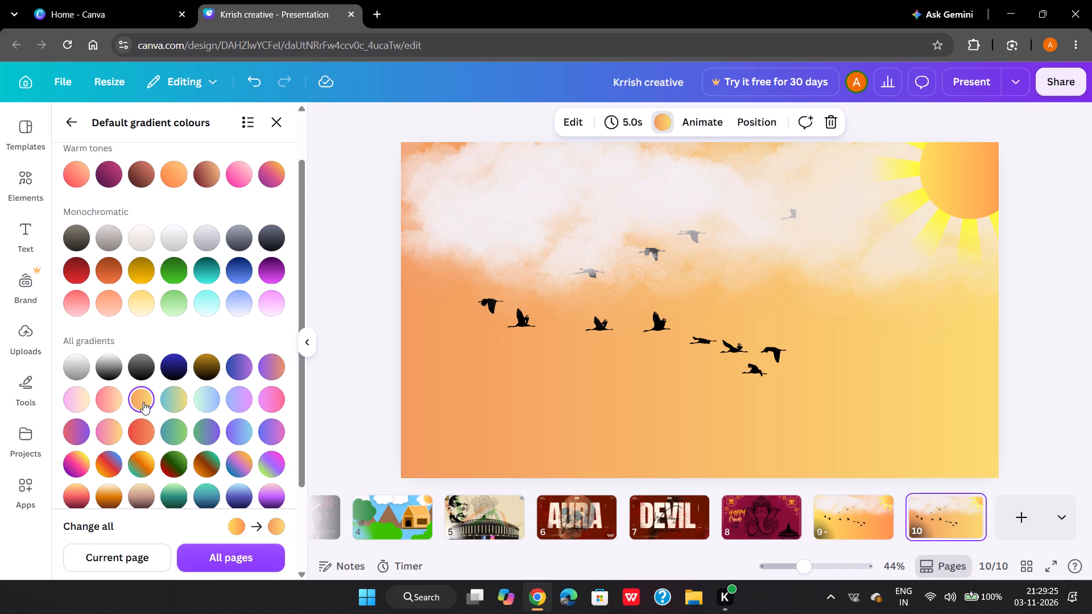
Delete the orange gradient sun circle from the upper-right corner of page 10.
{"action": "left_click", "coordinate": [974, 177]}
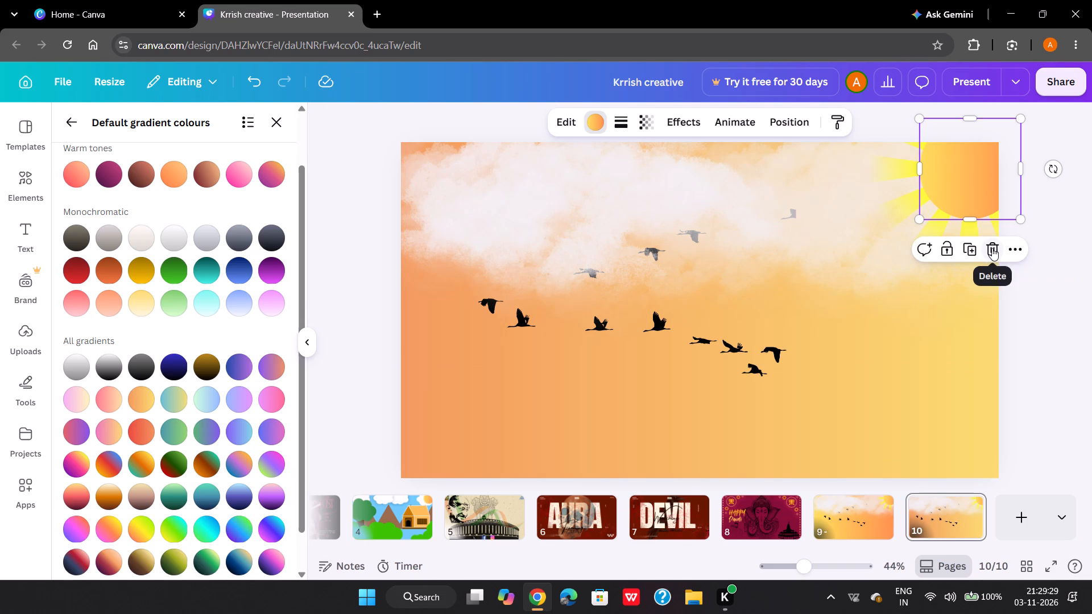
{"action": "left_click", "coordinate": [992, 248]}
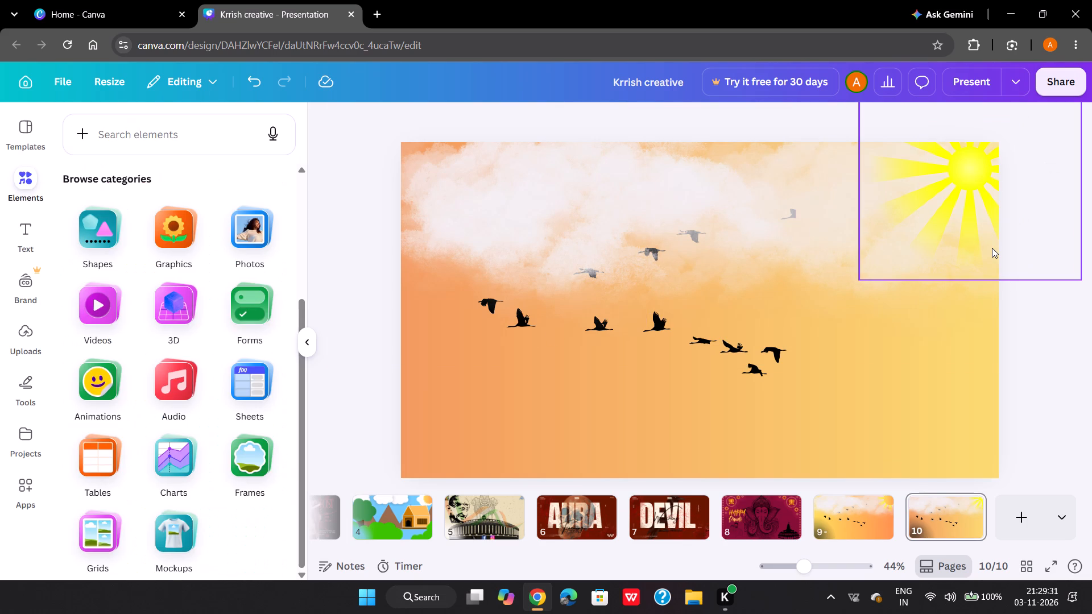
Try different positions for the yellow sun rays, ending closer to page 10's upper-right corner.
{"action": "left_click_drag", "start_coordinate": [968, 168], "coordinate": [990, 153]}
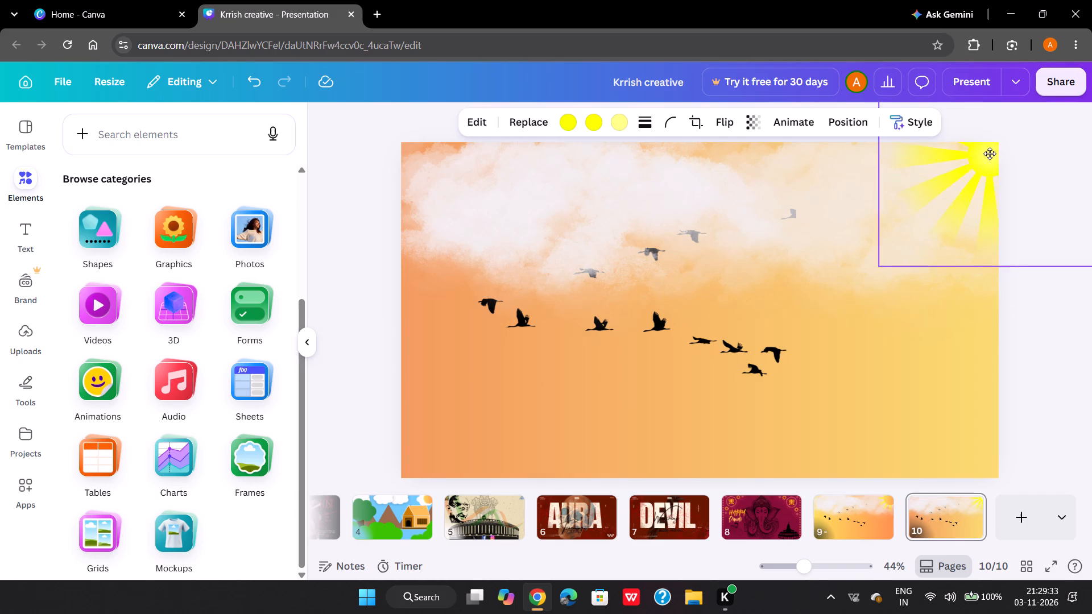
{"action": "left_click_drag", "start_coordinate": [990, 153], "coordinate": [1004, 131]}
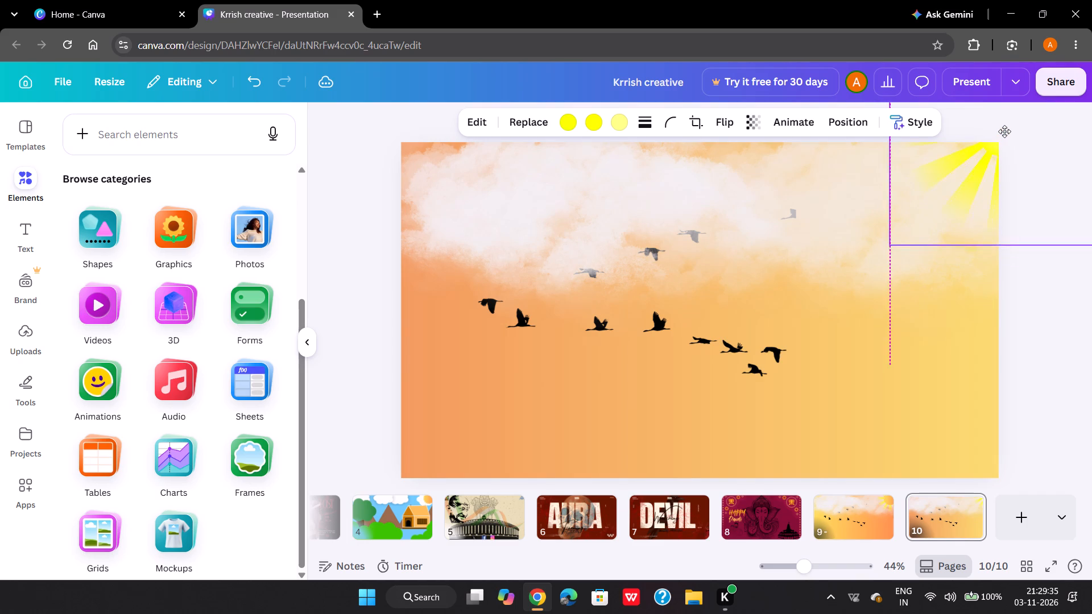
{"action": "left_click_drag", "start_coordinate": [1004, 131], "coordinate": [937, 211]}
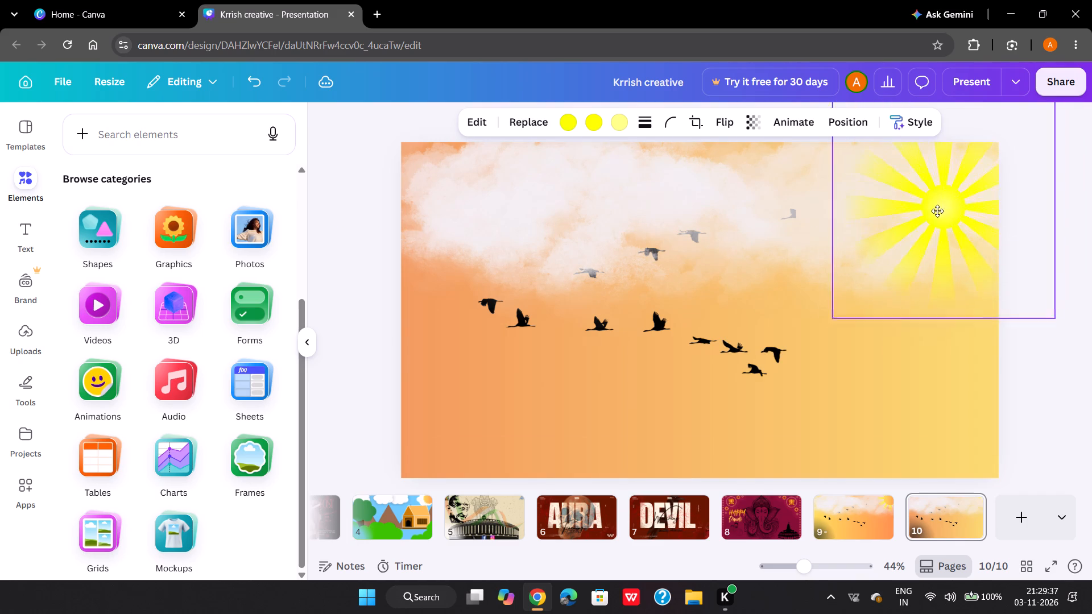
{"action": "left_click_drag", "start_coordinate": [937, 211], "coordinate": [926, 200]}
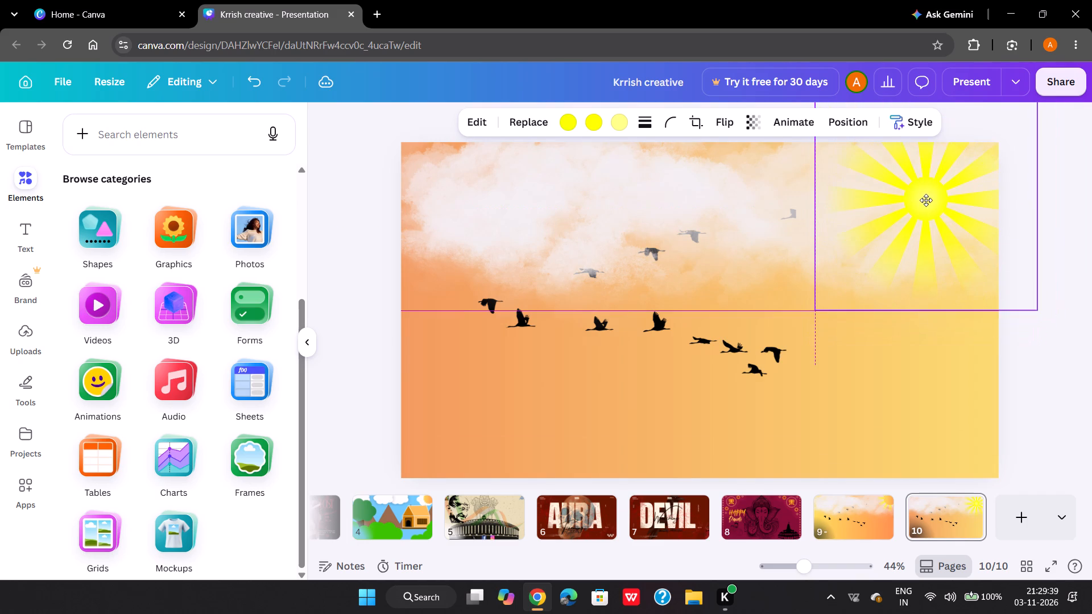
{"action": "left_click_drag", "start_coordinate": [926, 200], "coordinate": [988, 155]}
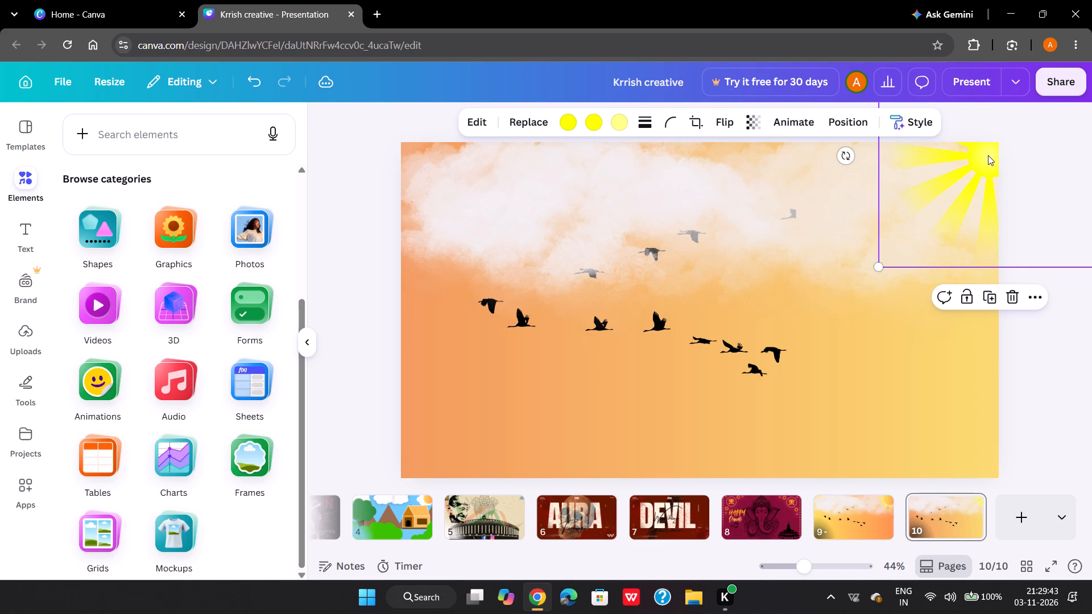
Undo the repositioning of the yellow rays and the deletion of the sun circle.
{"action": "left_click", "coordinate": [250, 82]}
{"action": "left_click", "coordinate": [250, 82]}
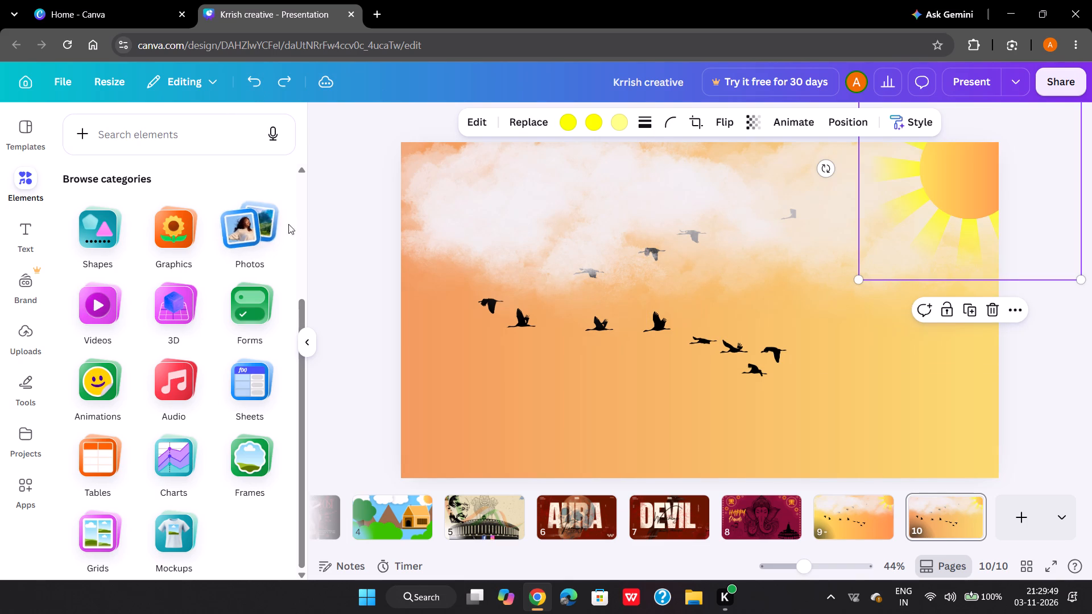
Search the elements library for "rays" and browse the full set of graphics results.
{"action": "left_click", "coordinate": [192, 140]}
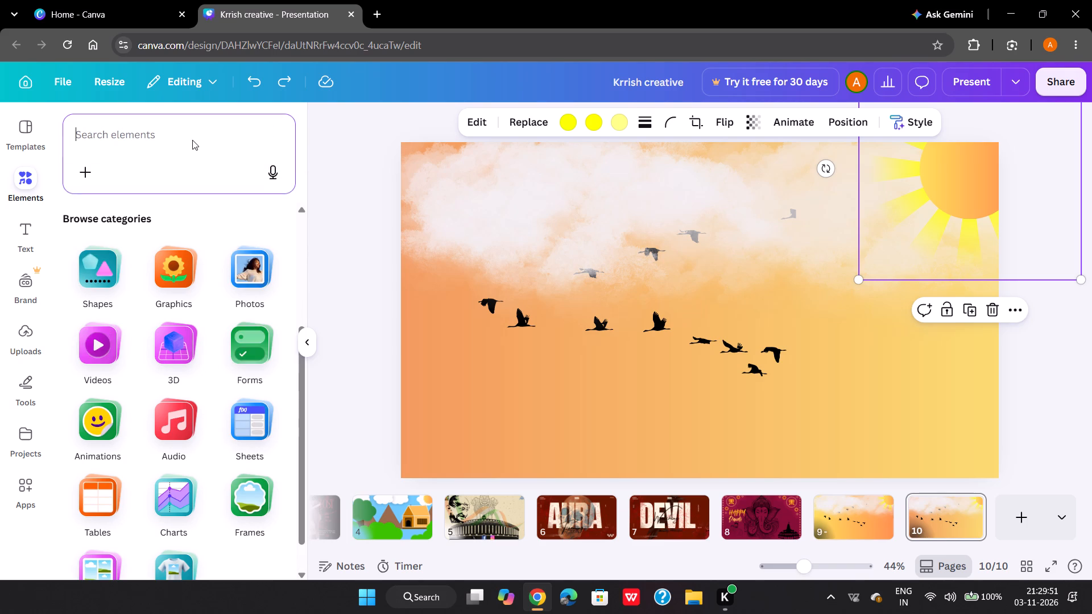
{"action": "type", "text": "rays"}
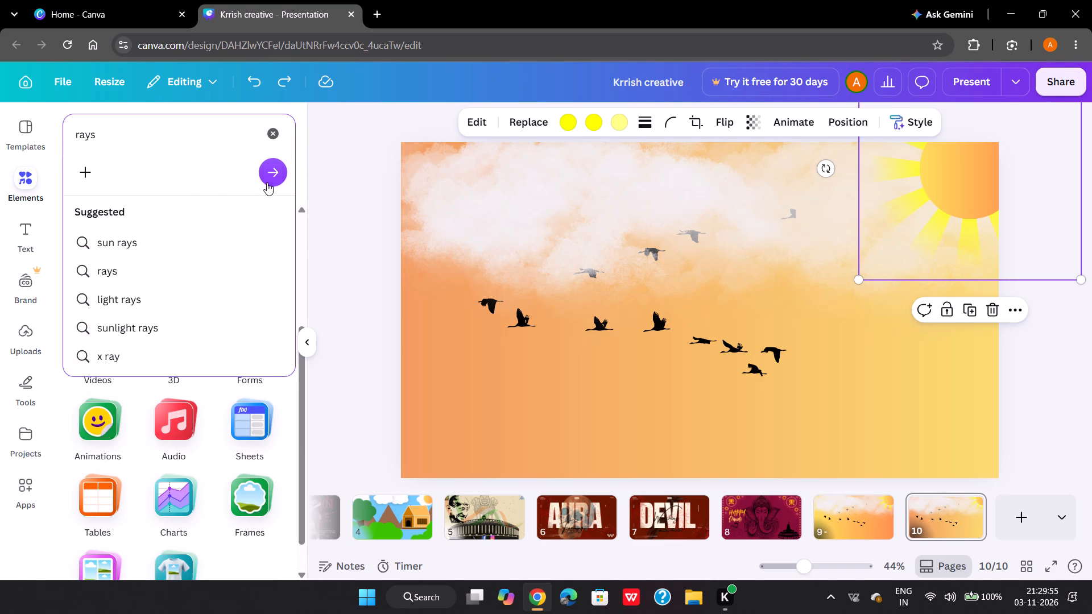
{"action": "left_click", "coordinate": [270, 181]}
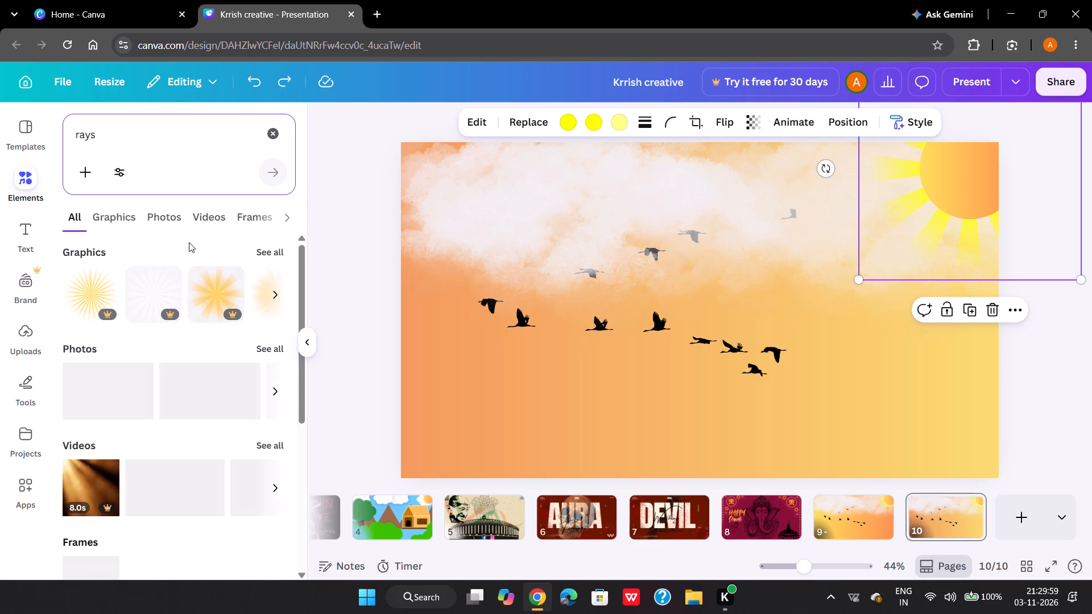
{"action": "left_click", "coordinate": [279, 248]}
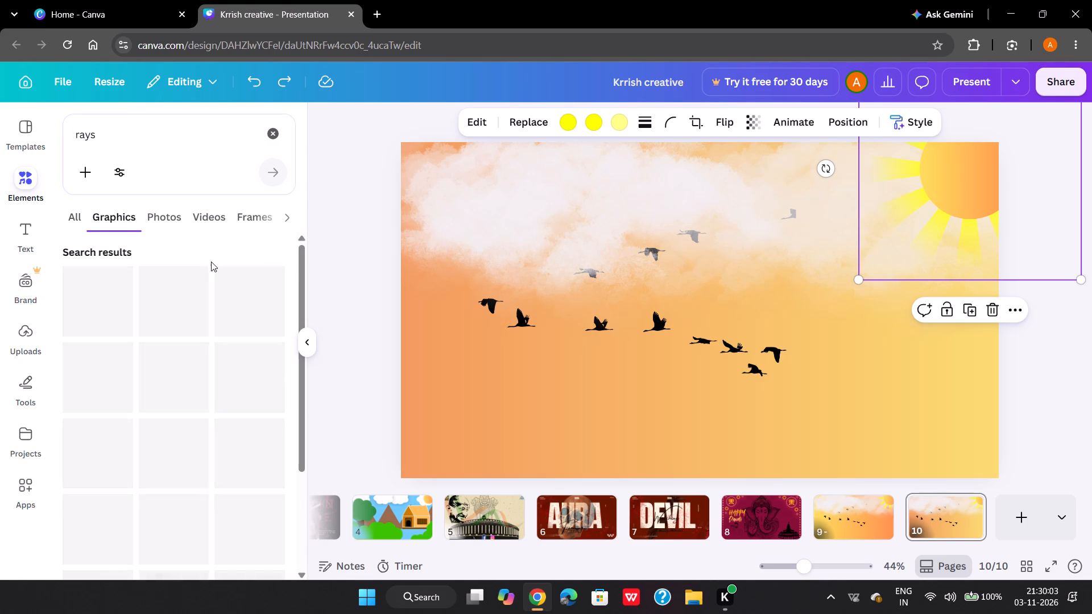
{"action": "scroll", "coordinate": [211, 262], "scroll_direction": "right", "scroll_amount": 1}
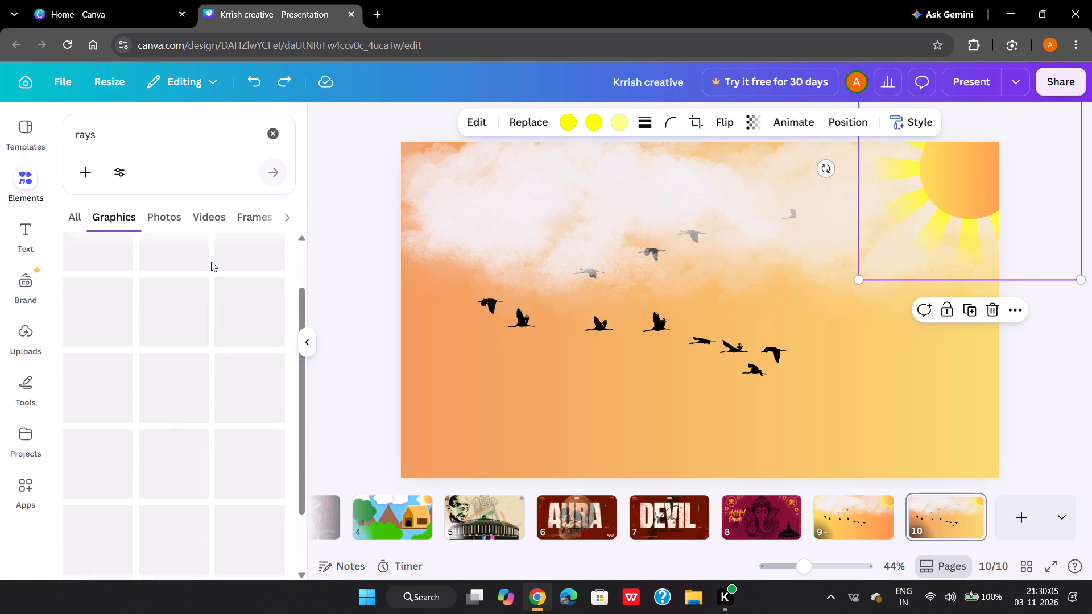
{"action": "scroll", "coordinate": [211, 262], "scroll_direction": "right", "scroll_amount": 1}
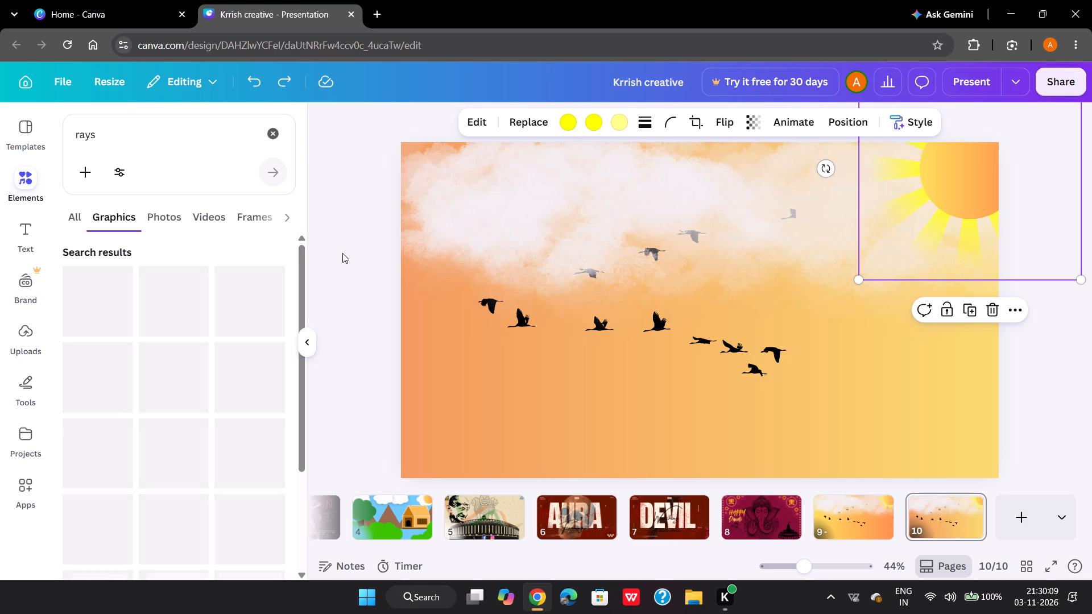
{"action": "scroll", "coordinate": [342, 253], "scroll_direction": "down", "scroll_amount": 1}
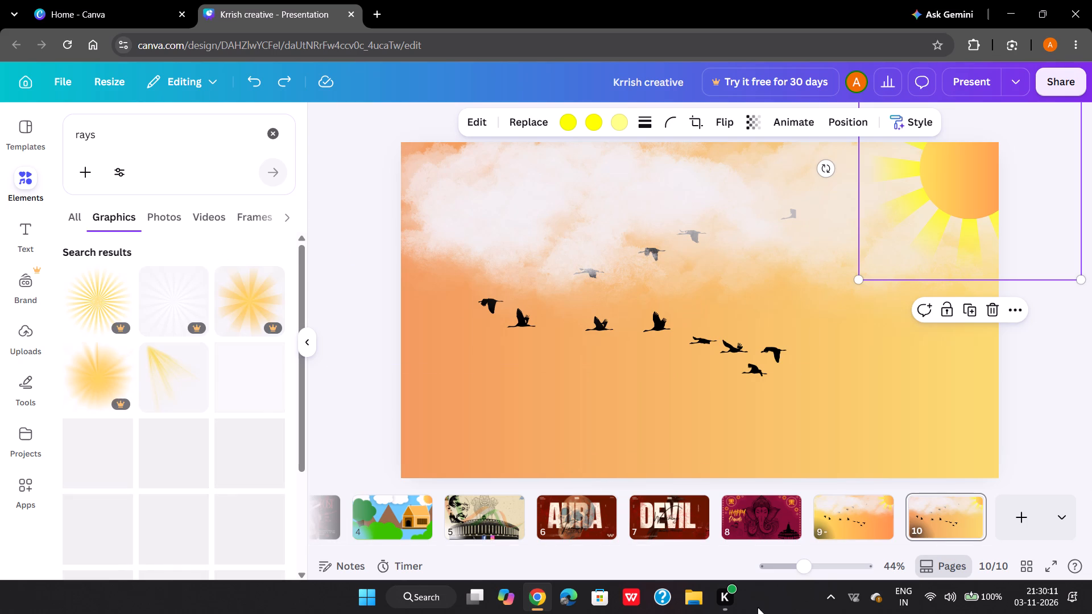
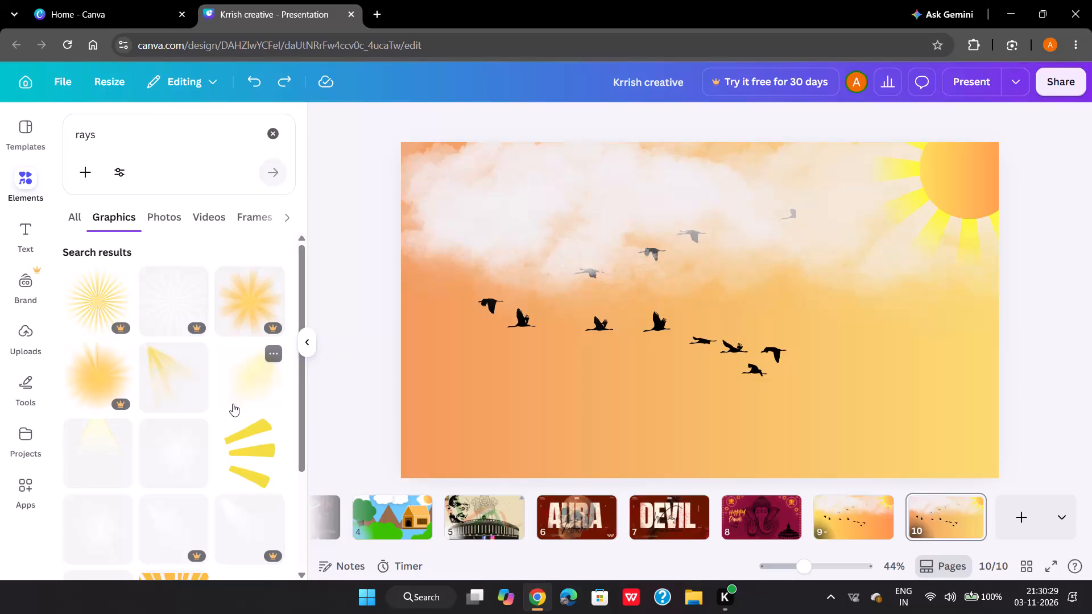
Look through the graphics results for "rays" for a different sun-ray element.
{"action": "scroll", "coordinate": [217, 422], "scroll_direction": "down", "scroll_amount": 2}
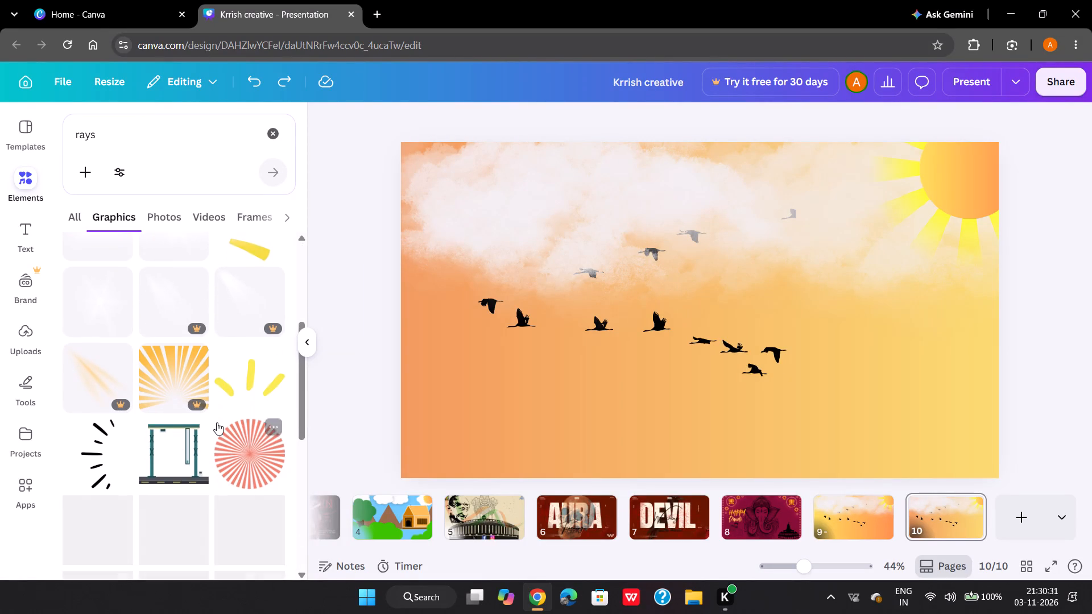
{"action": "scroll", "coordinate": [217, 422], "scroll_direction": "down", "scroll_amount": 3}
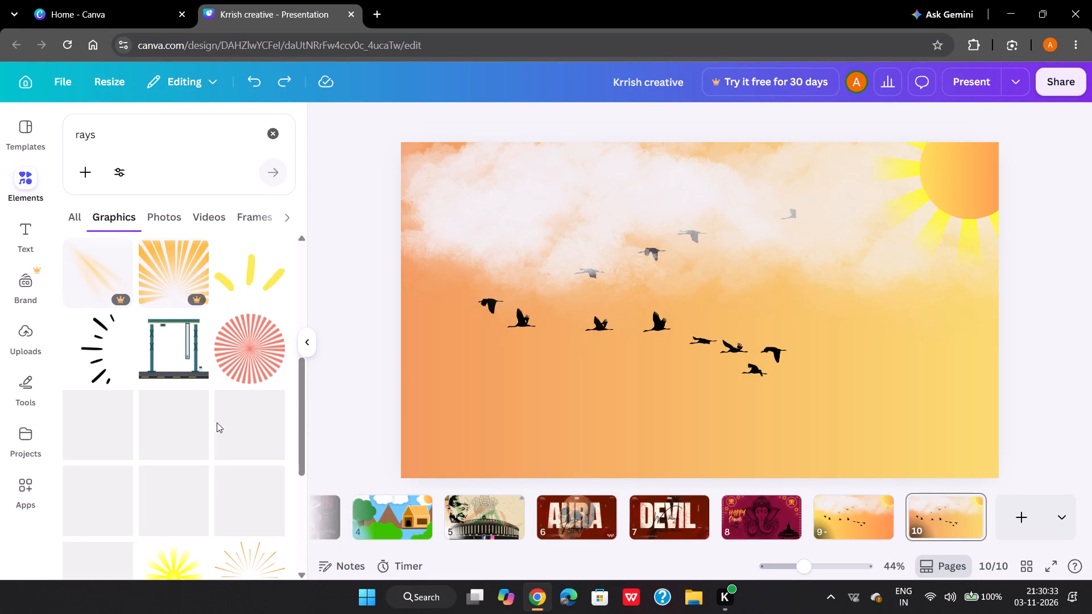
{"action": "scroll", "coordinate": [217, 422], "scroll_direction": "down", "scroll_amount": 2}
{"action": "scroll", "coordinate": [201, 443], "scroll_direction": "up", "scroll_amount": 1}
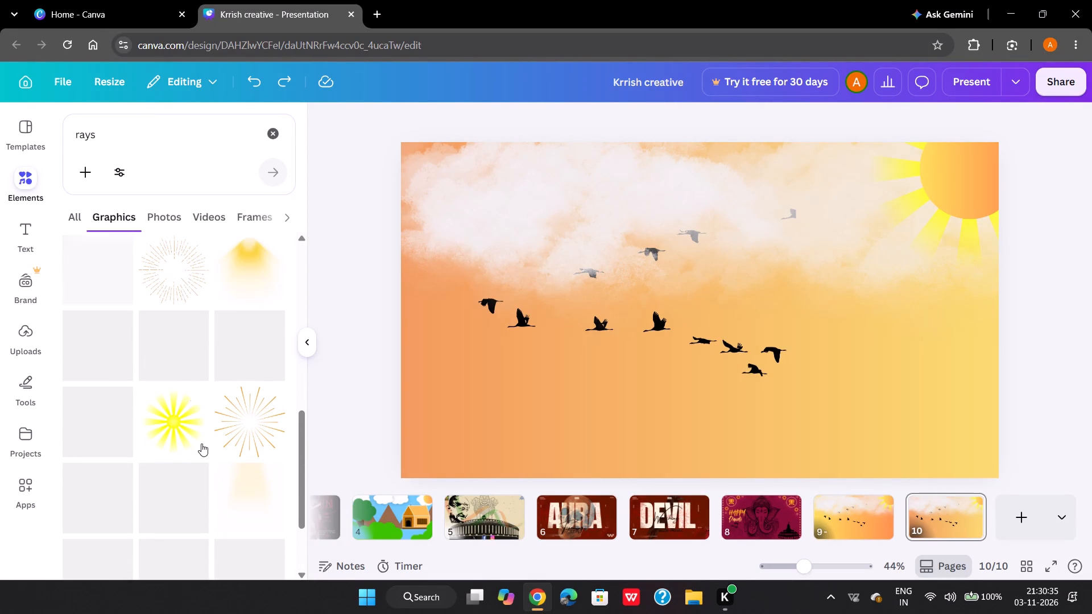
{"action": "scroll", "coordinate": [201, 443], "scroll_direction": "up", "scroll_amount": 1}
{"action": "scroll", "coordinate": [201, 443], "scroll_direction": "down", "scroll_amount": 2}
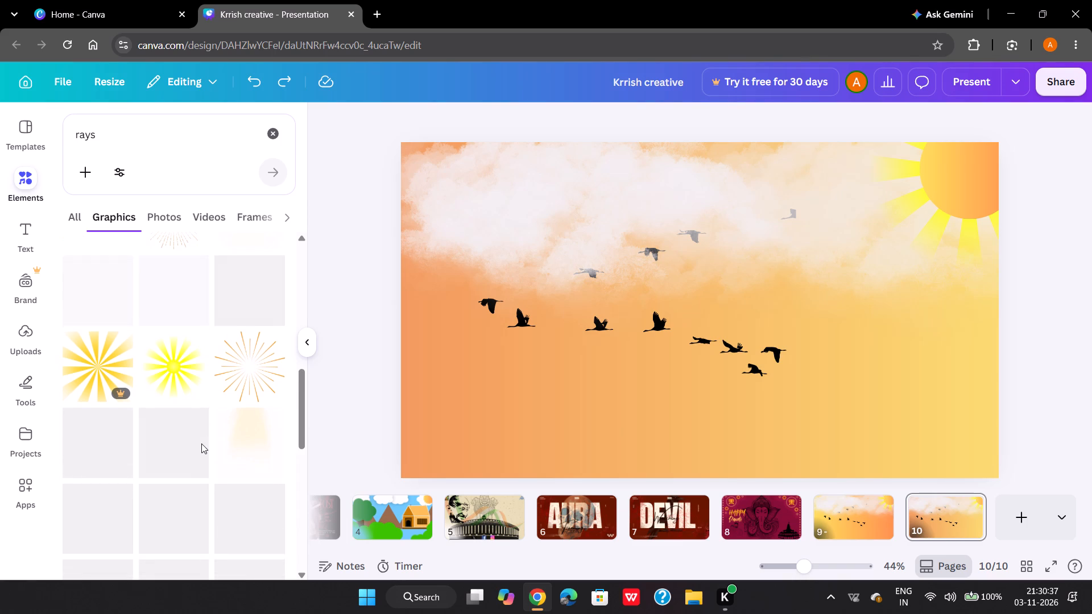
{"action": "scroll", "coordinate": [201, 443], "scroll_direction": "down", "scroll_amount": 2}
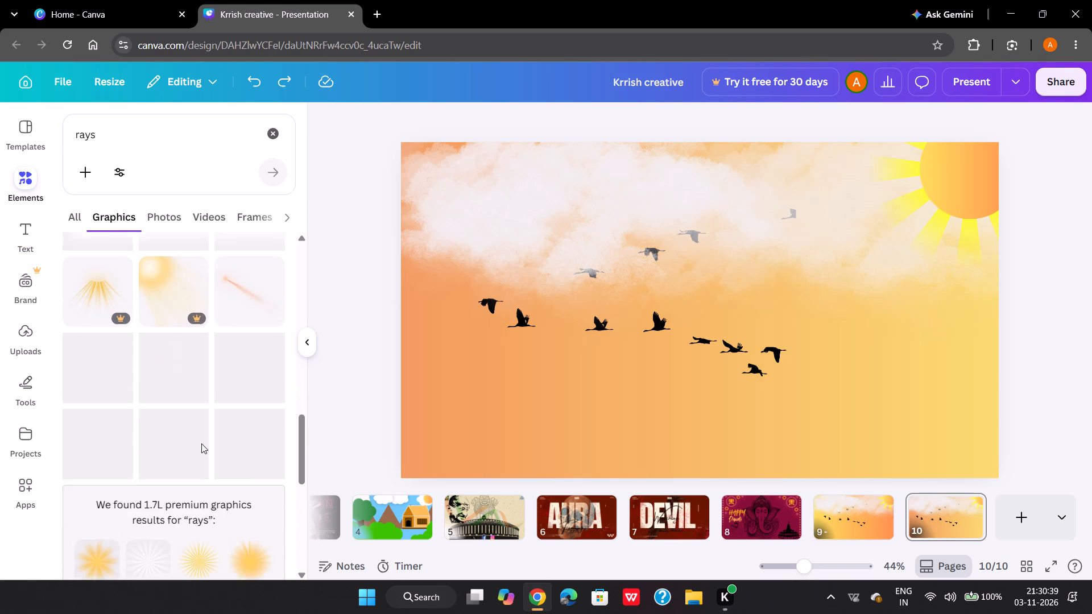
{"action": "scroll", "coordinate": [201, 443], "scroll_direction": "down", "scroll_amount": 2}
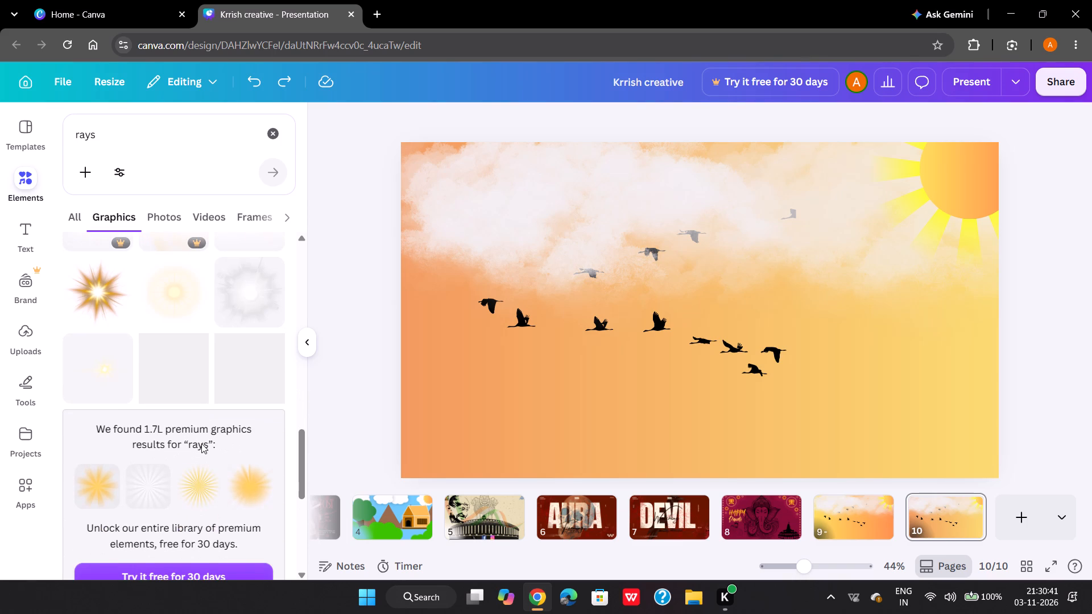
{"action": "scroll", "coordinate": [201, 443], "scroll_direction": "down", "scroll_amount": 3}
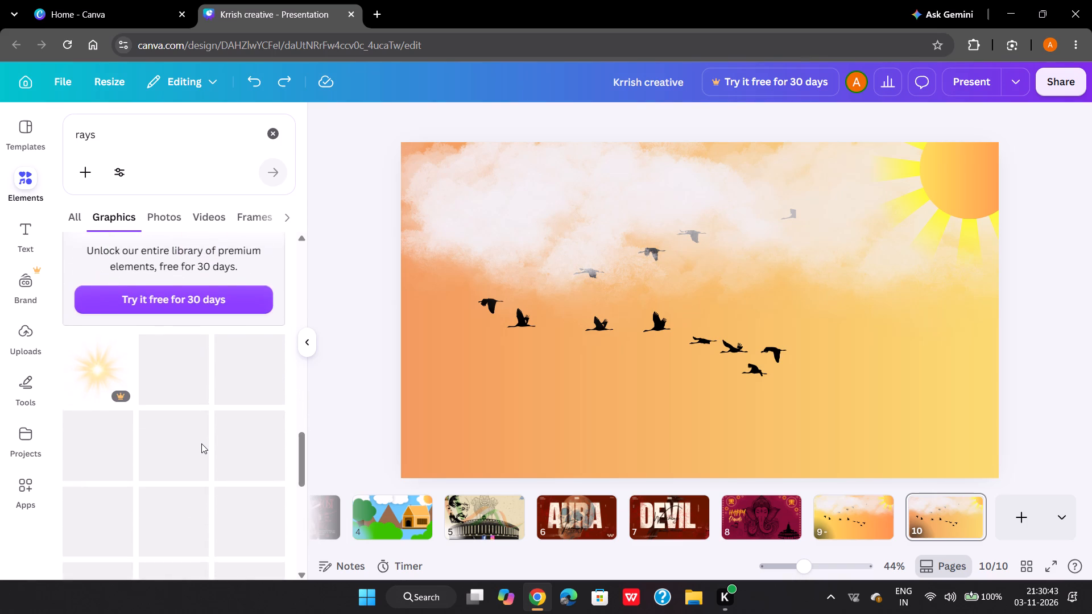
{"action": "scroll", "coordinate": [201, 443], "scroll_direction": "down", "scroll_amount": 1}
{"action": "scroll", "coordinate": [201, 443], "scroll_direction": "right", "scroll_amount": 2}
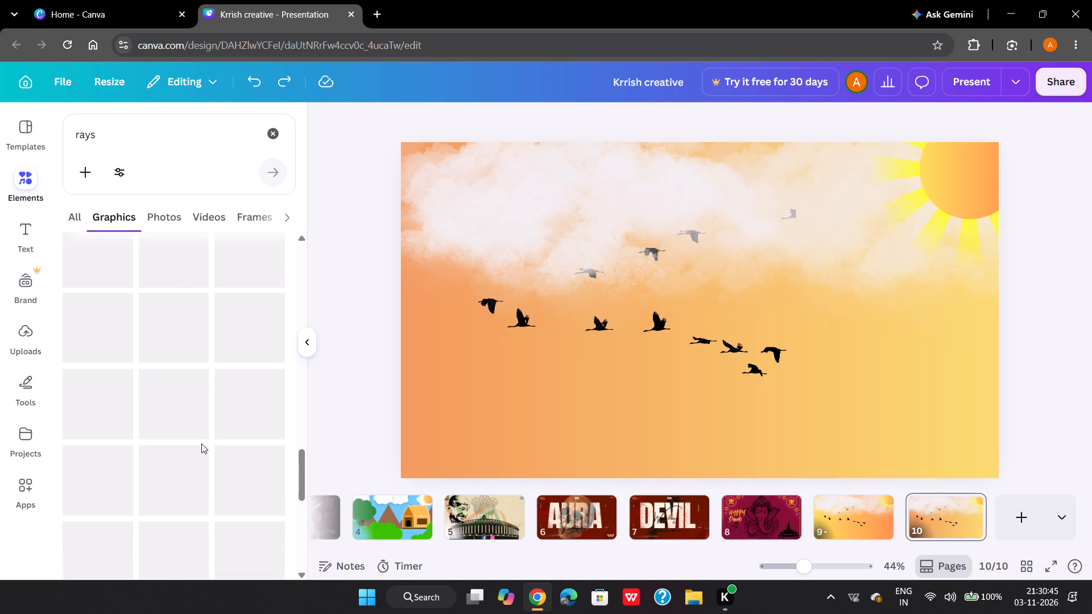
{"action": "scroll", "coordinate": [201, 443], "scroll_direction": "right", "scroll_amount": 2}
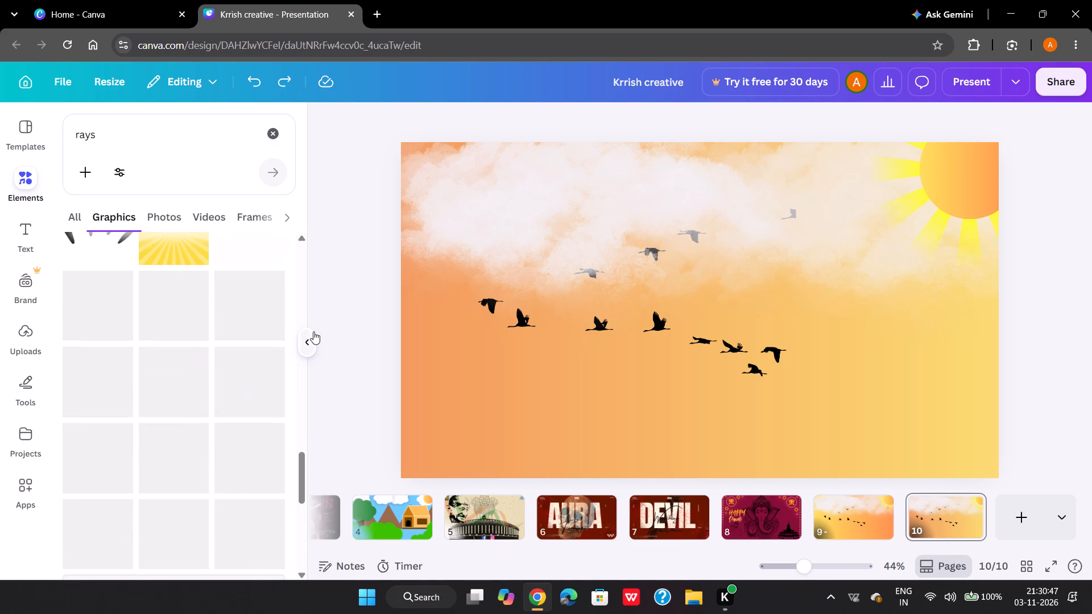
{"action": "left_click", "coordinate": [375, 305]}
{"action": "scroll", "coordinate": [189, 325], "scroll_direction": "up", "scroll_amount": 16}
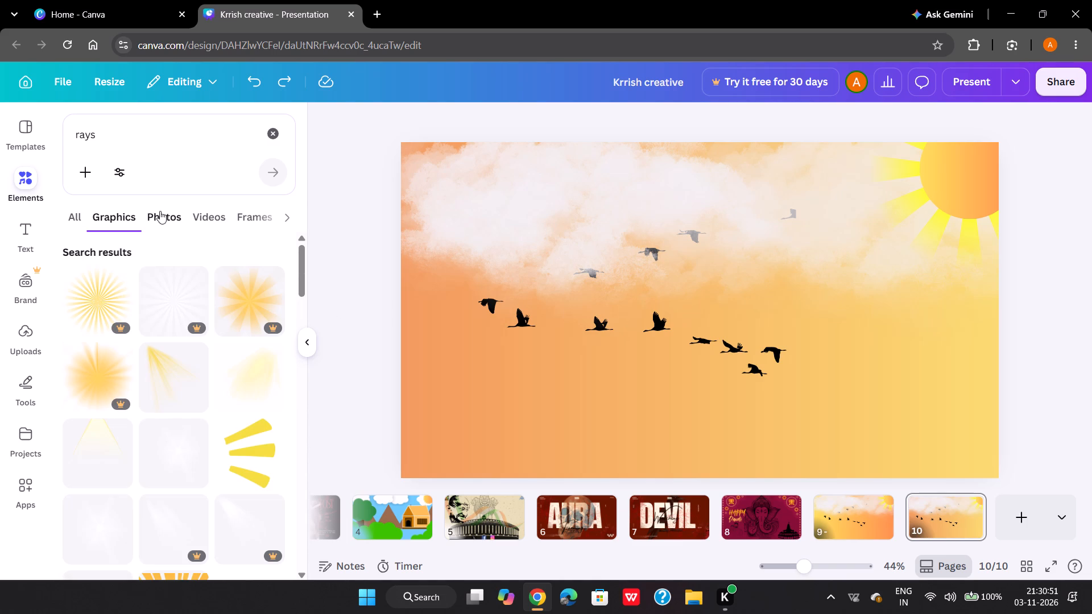
Narrow the "rays" search to photos and browse the results.
{"action": "left_click", "coordinate": [166, 212]}
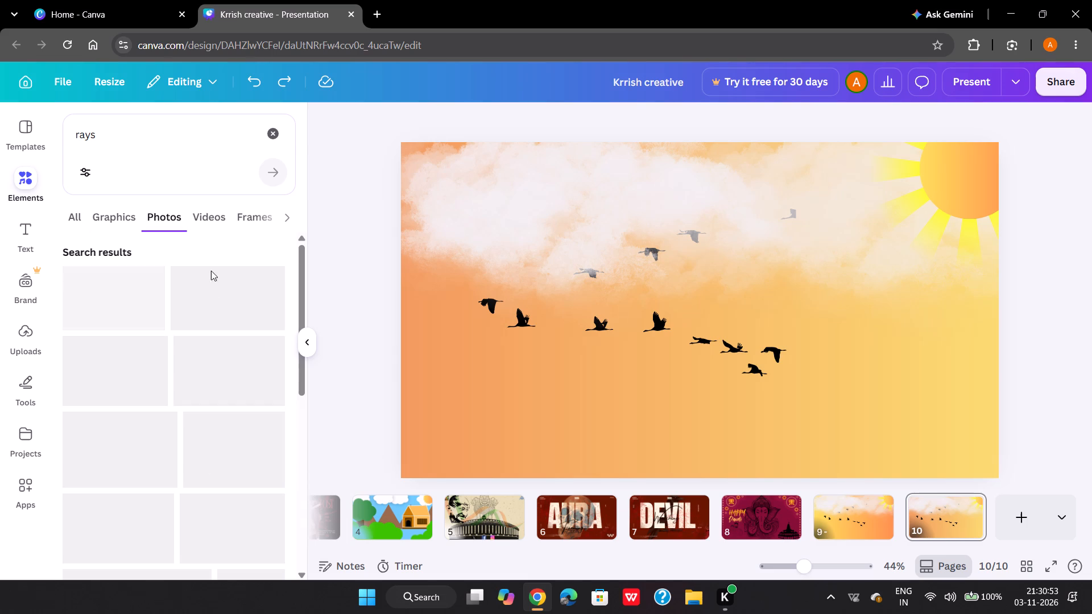
{"action": "scroll", "coordinate": [167, 273], "scroll_direction": "right", "scroll_amount": 1}
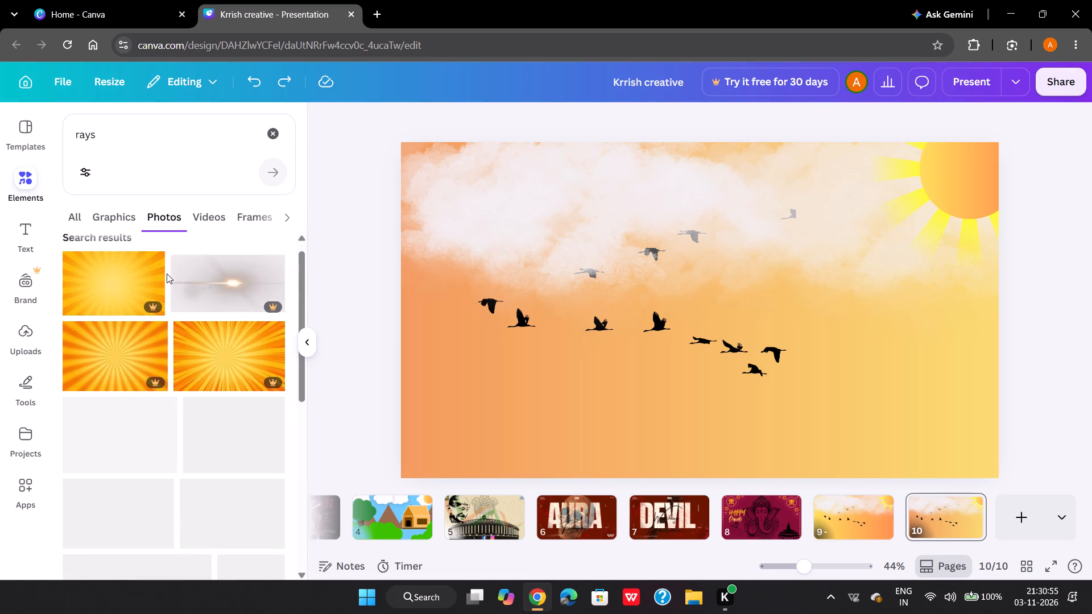
{"action": "scroll", "coordinate": [167, 273], "scroll_direction": "right", "scroll_amount": 2}
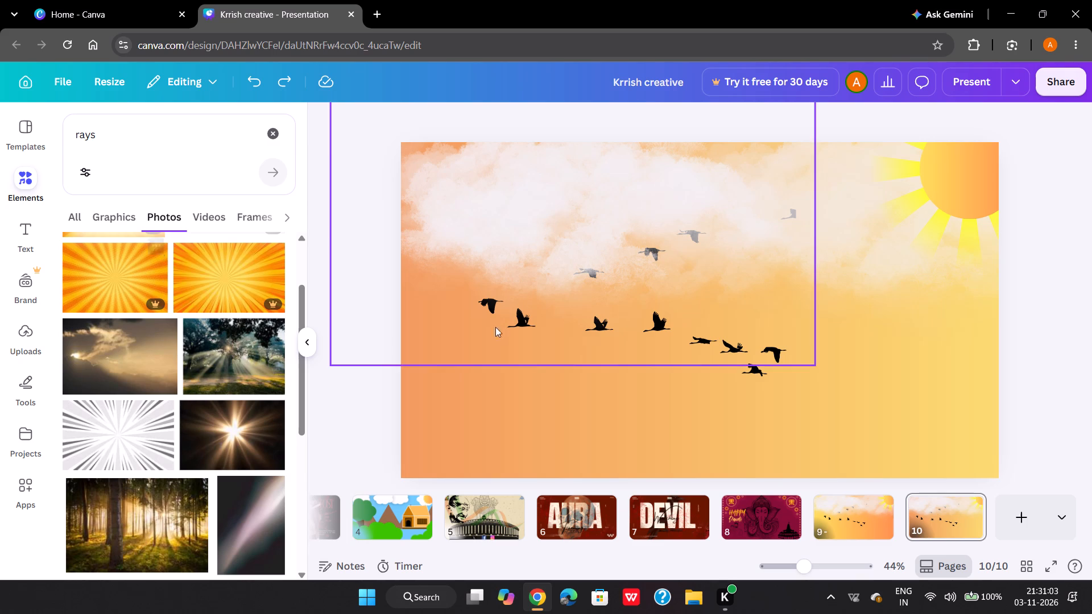
Add a new page after page 10.
{"action": "left_click", "coordinate": [1025, 523]}
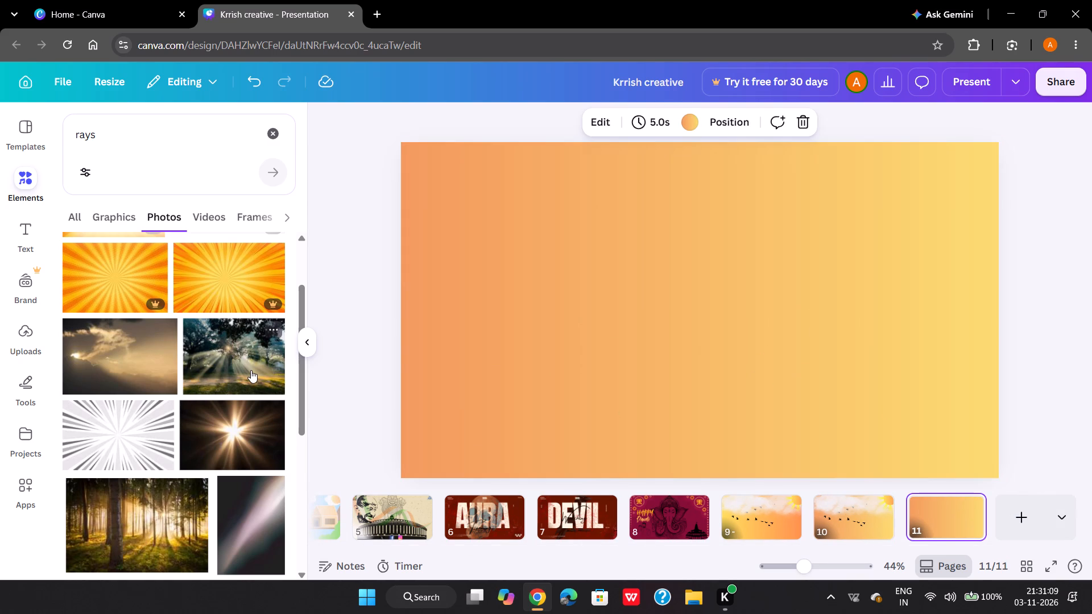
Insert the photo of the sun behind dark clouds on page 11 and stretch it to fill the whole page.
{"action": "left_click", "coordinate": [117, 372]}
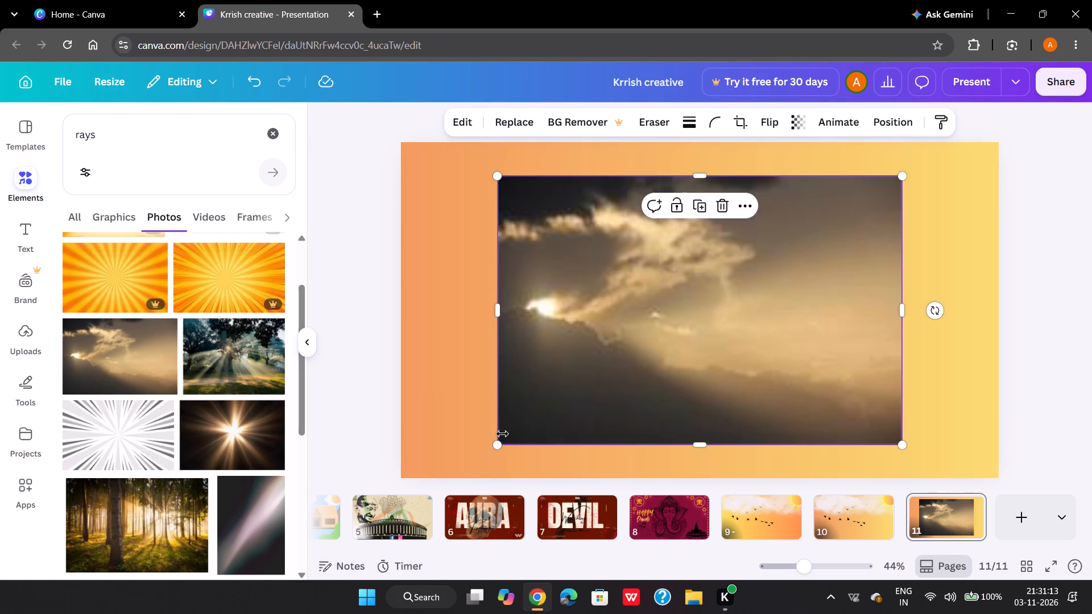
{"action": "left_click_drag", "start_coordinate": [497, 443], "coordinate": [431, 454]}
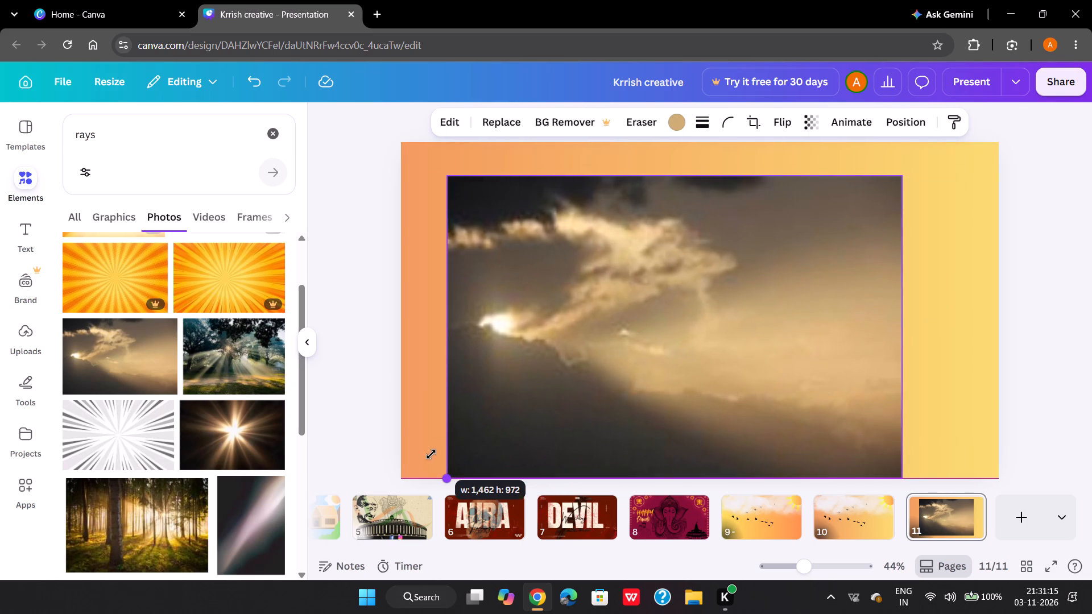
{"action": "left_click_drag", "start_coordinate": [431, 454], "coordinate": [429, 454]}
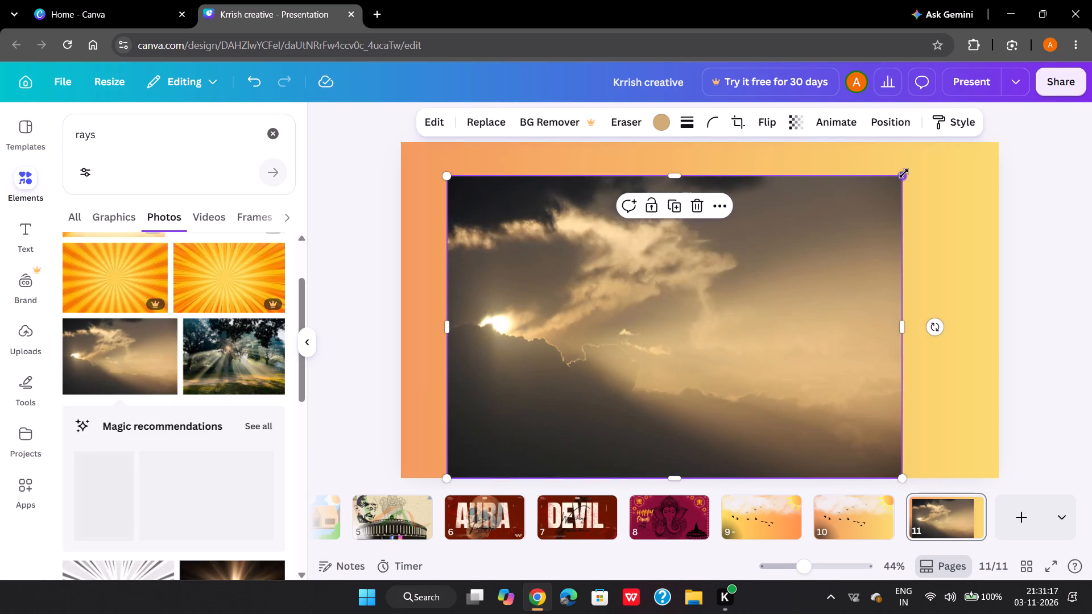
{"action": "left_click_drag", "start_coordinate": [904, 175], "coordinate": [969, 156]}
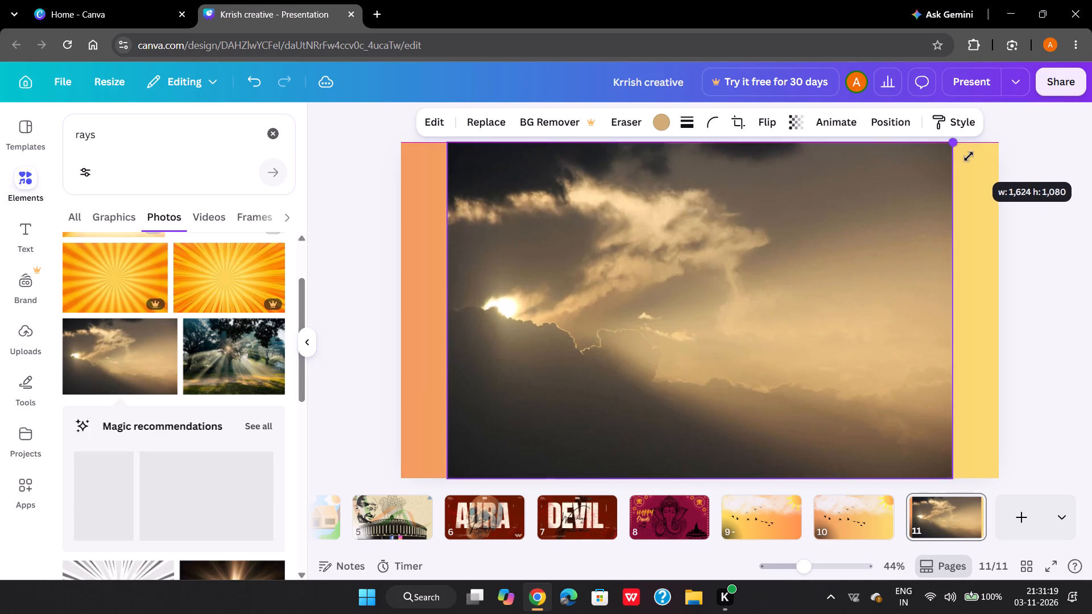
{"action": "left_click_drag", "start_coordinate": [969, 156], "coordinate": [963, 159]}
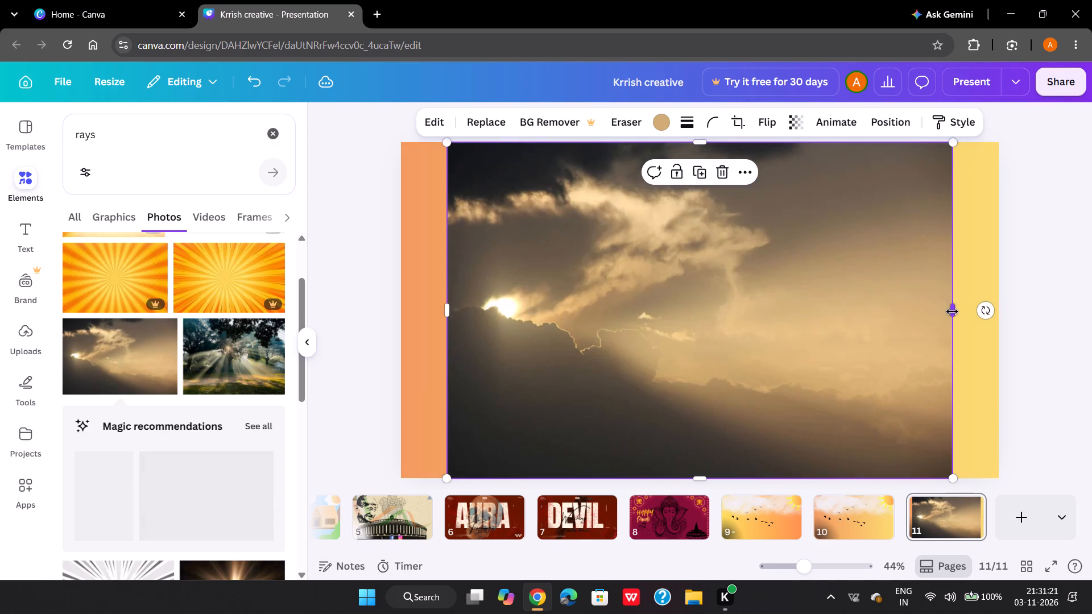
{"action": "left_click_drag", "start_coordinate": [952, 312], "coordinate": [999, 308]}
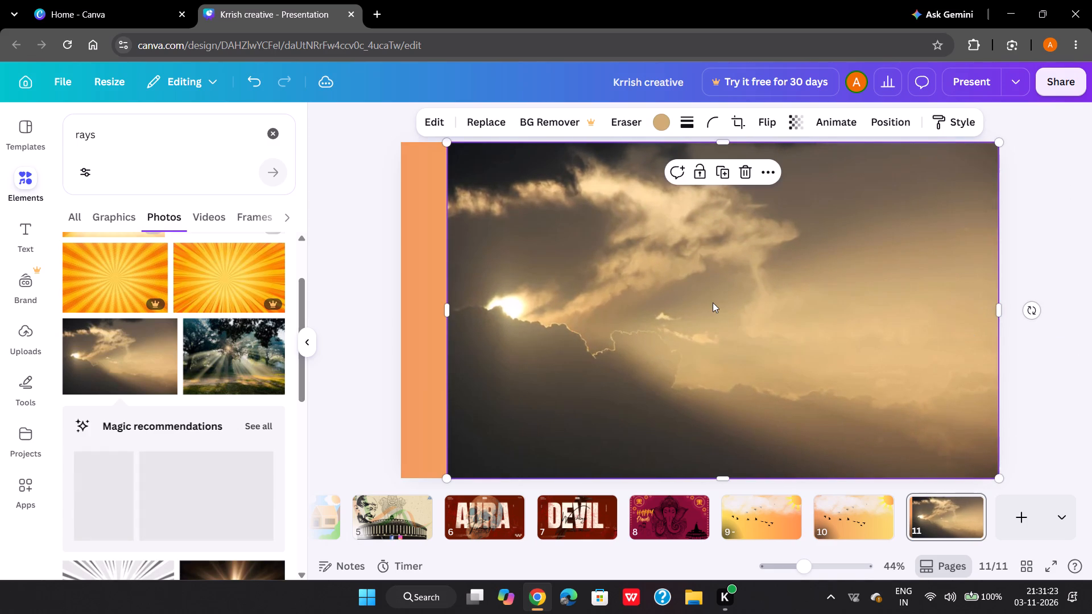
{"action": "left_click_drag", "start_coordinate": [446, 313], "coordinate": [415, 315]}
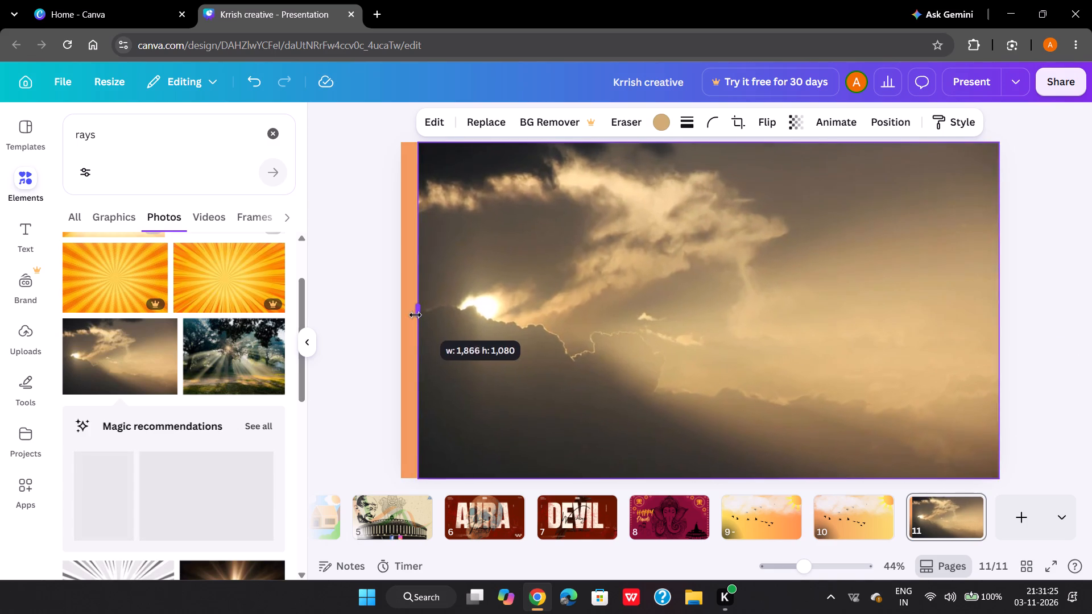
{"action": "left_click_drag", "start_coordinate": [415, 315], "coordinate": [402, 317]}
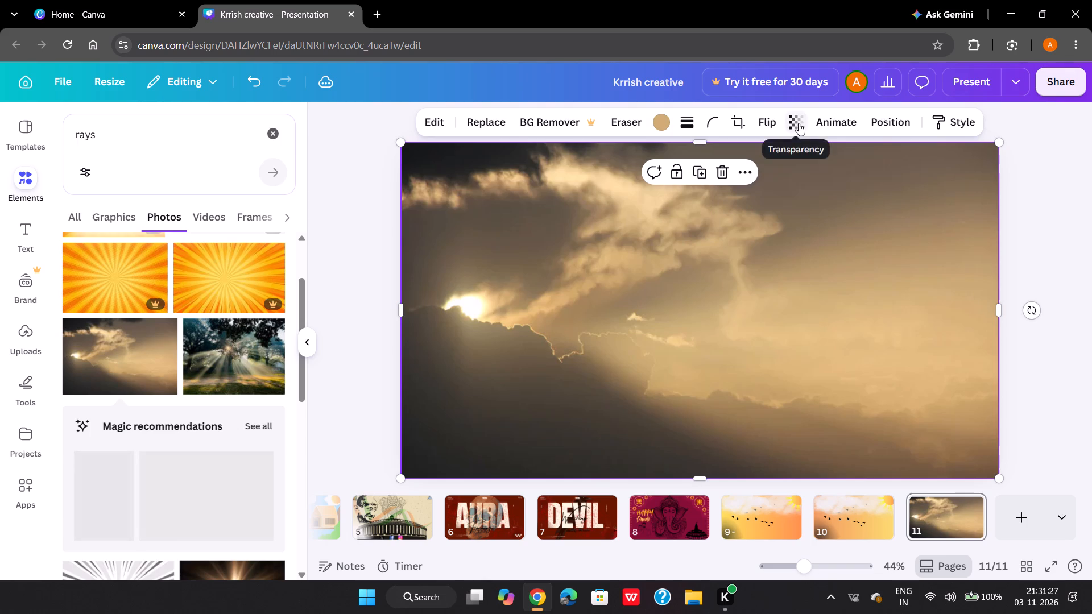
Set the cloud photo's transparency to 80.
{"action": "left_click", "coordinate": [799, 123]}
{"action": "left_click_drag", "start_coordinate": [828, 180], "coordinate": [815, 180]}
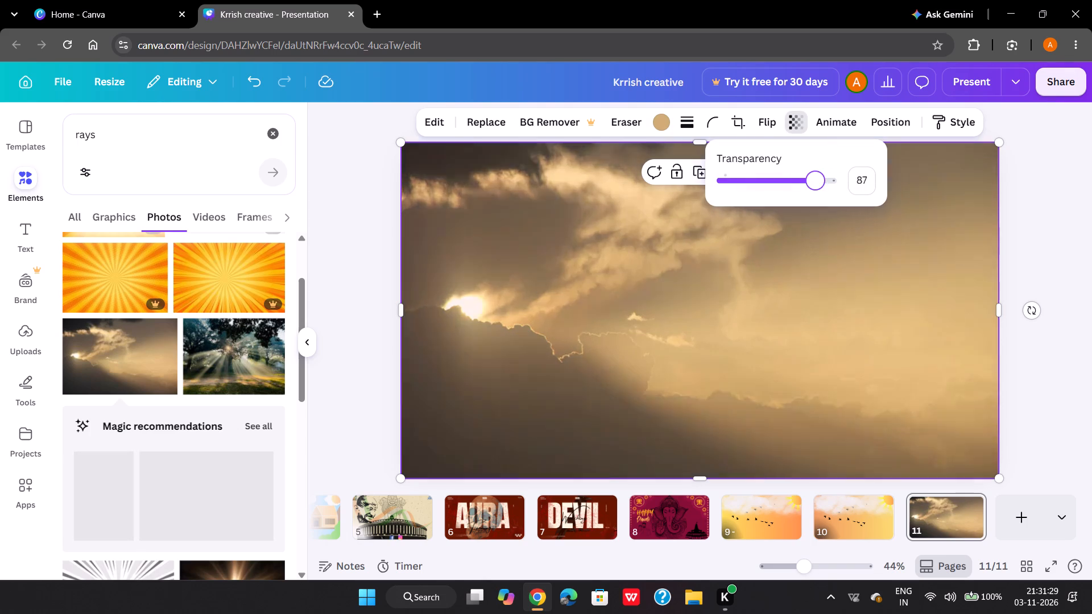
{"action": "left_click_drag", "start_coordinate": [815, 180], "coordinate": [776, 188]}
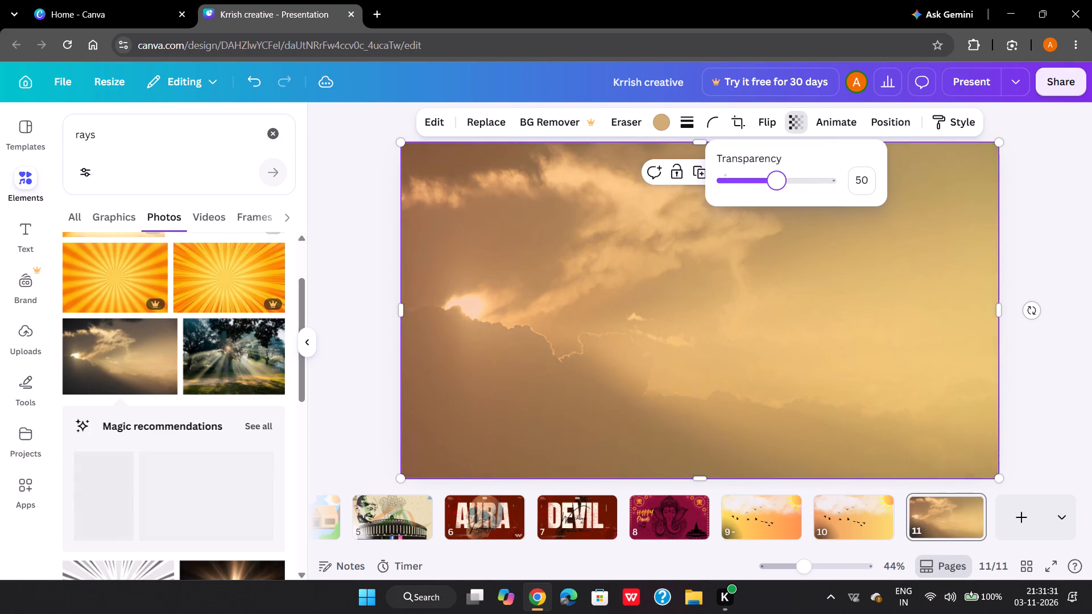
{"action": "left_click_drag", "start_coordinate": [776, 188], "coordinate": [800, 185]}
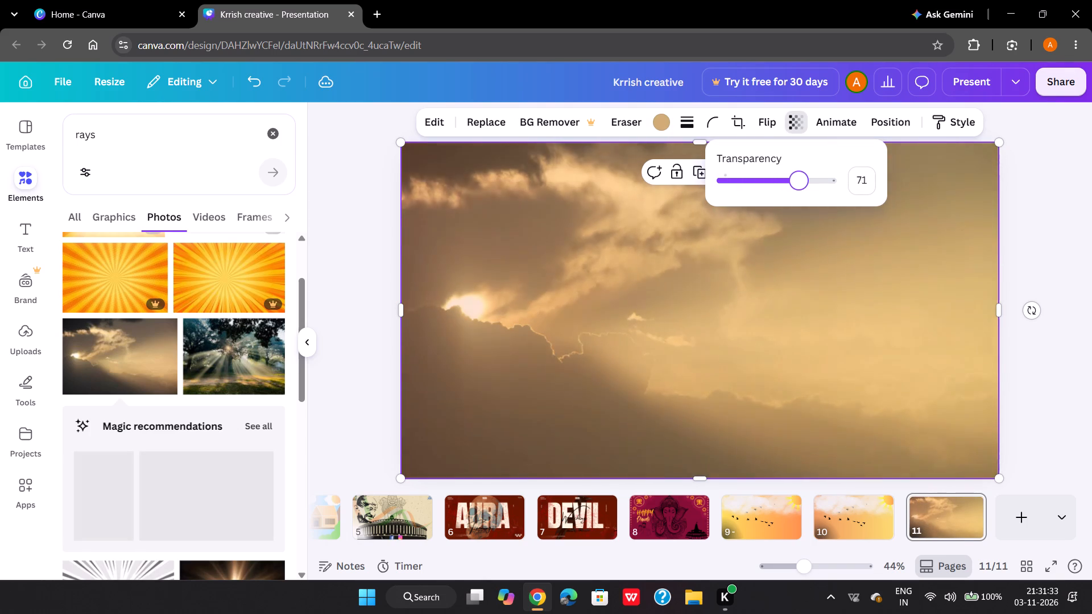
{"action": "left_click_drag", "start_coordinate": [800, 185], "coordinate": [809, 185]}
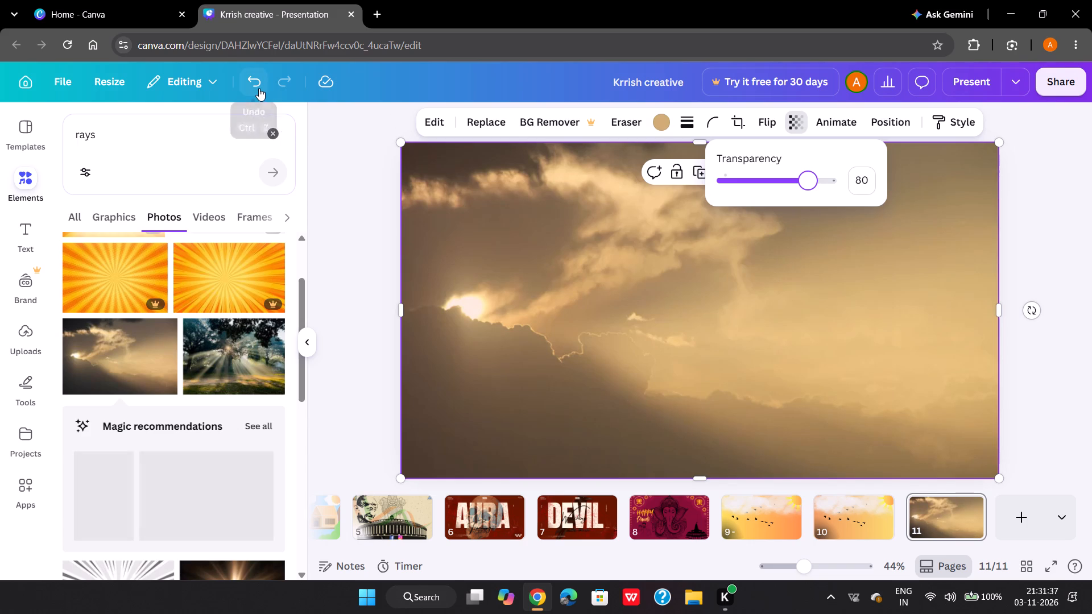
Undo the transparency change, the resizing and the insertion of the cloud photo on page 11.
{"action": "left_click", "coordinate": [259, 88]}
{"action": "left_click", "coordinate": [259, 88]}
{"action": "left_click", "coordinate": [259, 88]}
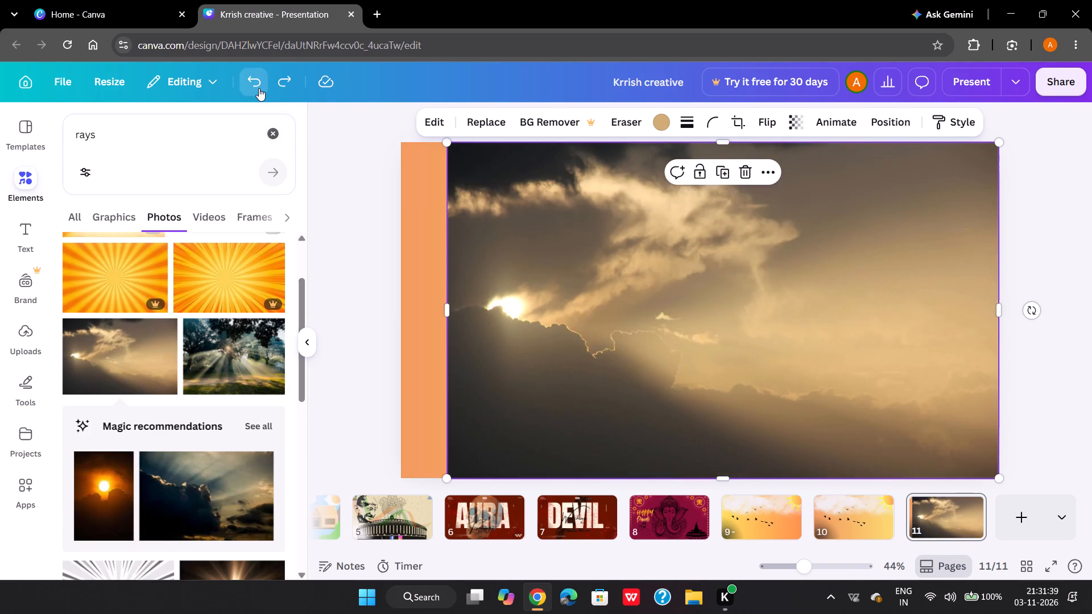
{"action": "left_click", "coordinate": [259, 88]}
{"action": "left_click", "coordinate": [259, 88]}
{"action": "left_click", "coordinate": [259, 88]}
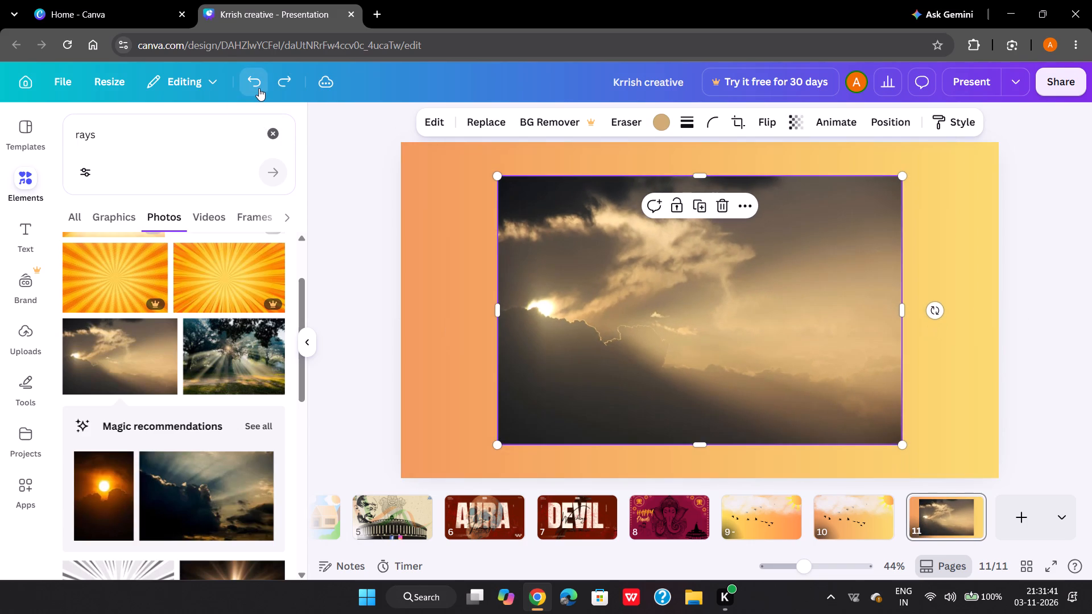
Insert the photo of sun rays shining through trees on page 11 and stretch it to fill the whole page.
{"action": "left_click", "coordinate": [219, 347]}
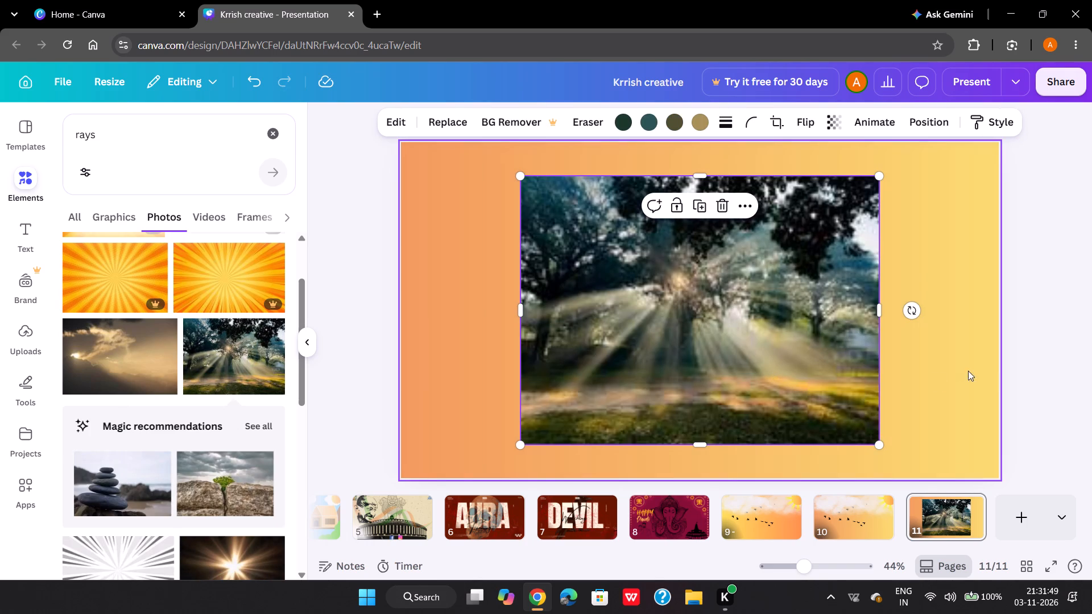
{"action": "left_click_drag", "start_coordinate": [879, 445], "coordinate": [919, 459]}
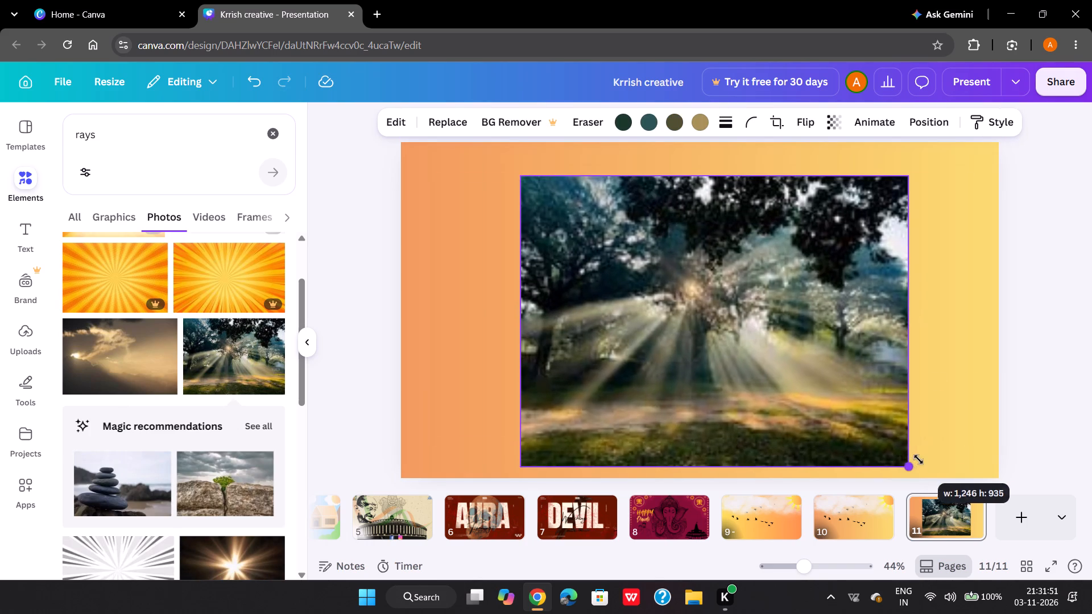
{"action": "left_click_drag", "start_coordinate": [919, 459], "coordinate": [930, 466]}
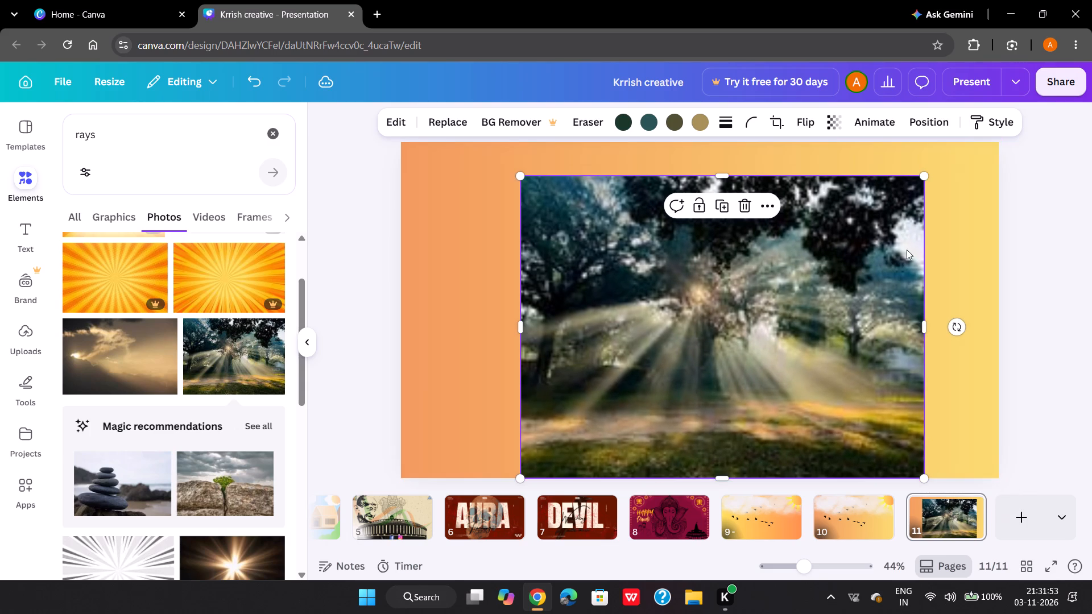
{"action": "left_click_drag", "start_coordinate": [926, 175], "coordinate": [965, 151]}
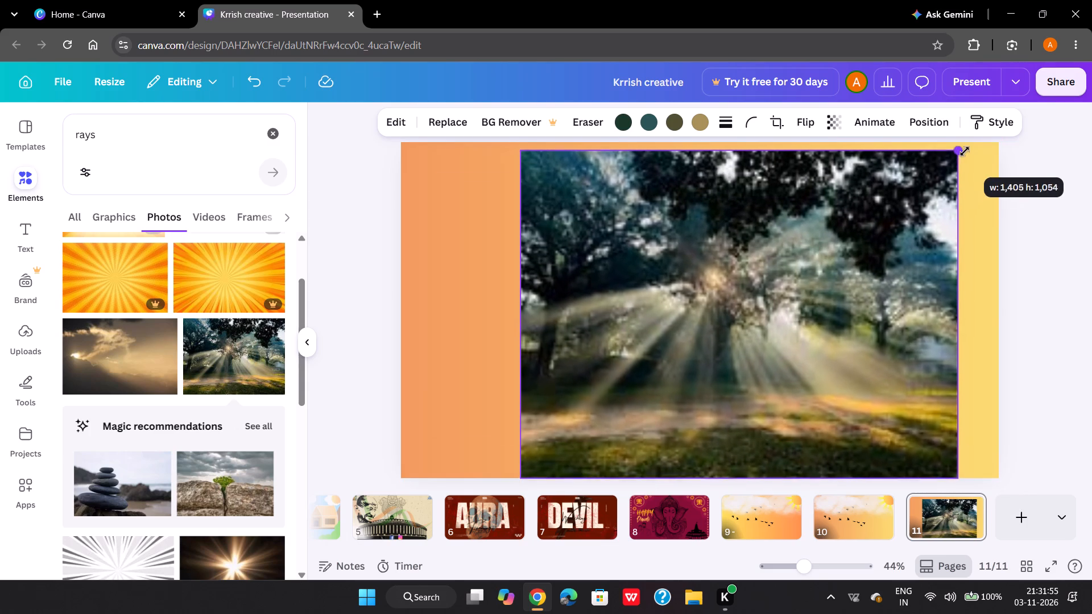
{"action": "left_click_drag", "start_coordinate": [965, 151], "coordinate": [970, 149]}
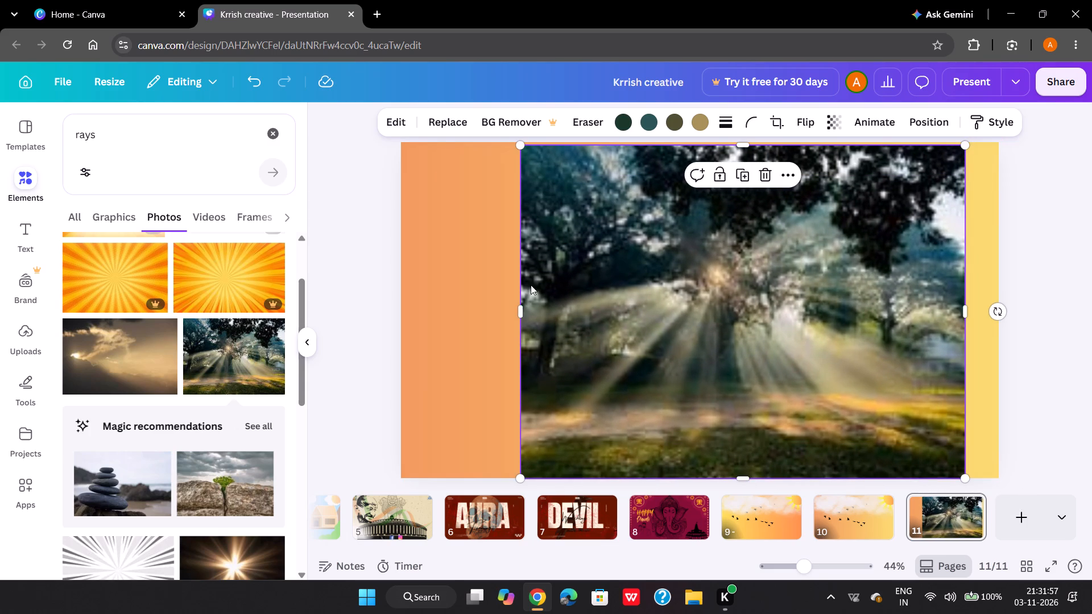
{"action": "left_click_drag", "start_coordinate": [523, 313], "coordinate": [464, 315]}
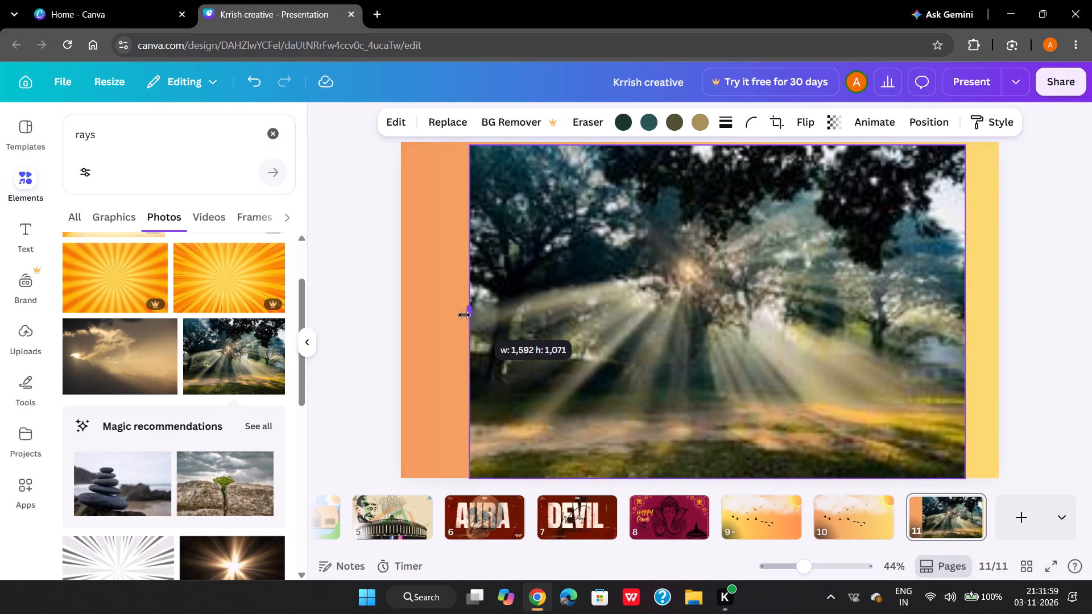
{"action": "left_click_drag", "start_coordinate": [464, 315], "coordinate": [403, 320]}
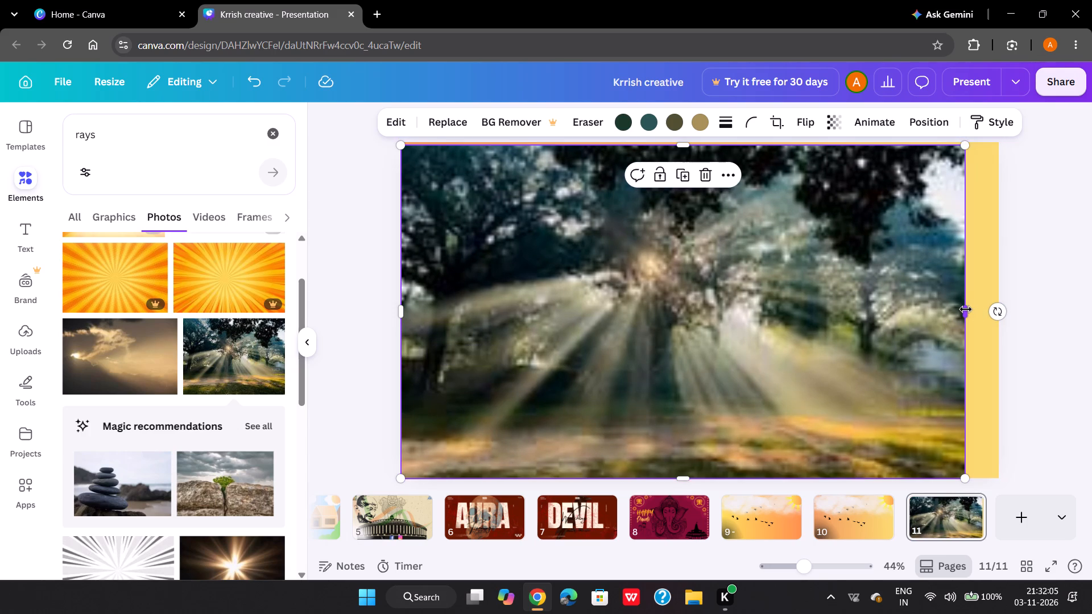
{"action": "left_click_drag", "start_coordinate": [966, 309], "coordinate": [1003, 307]}
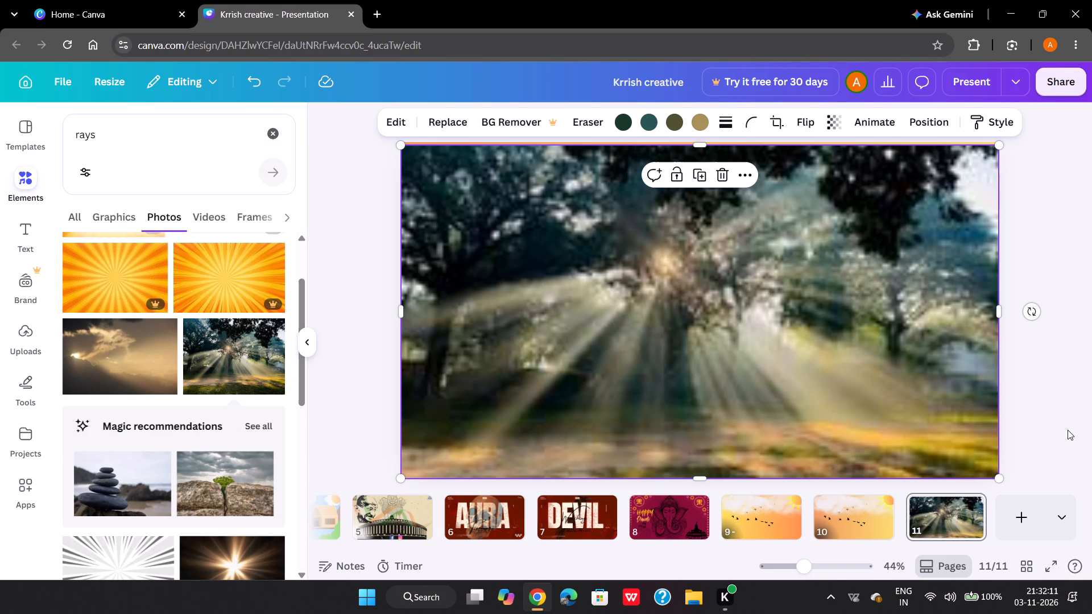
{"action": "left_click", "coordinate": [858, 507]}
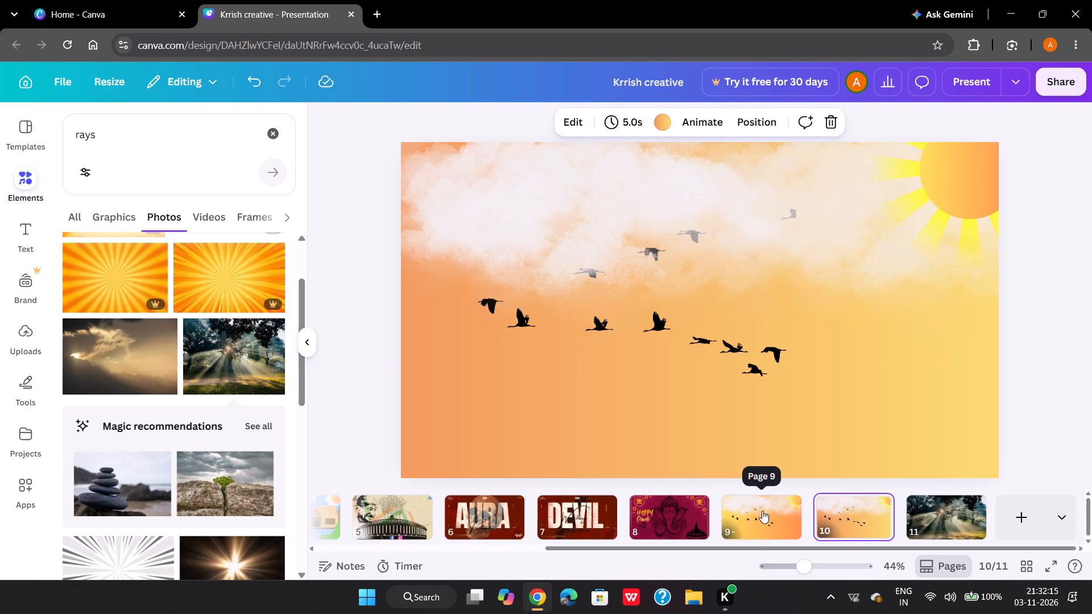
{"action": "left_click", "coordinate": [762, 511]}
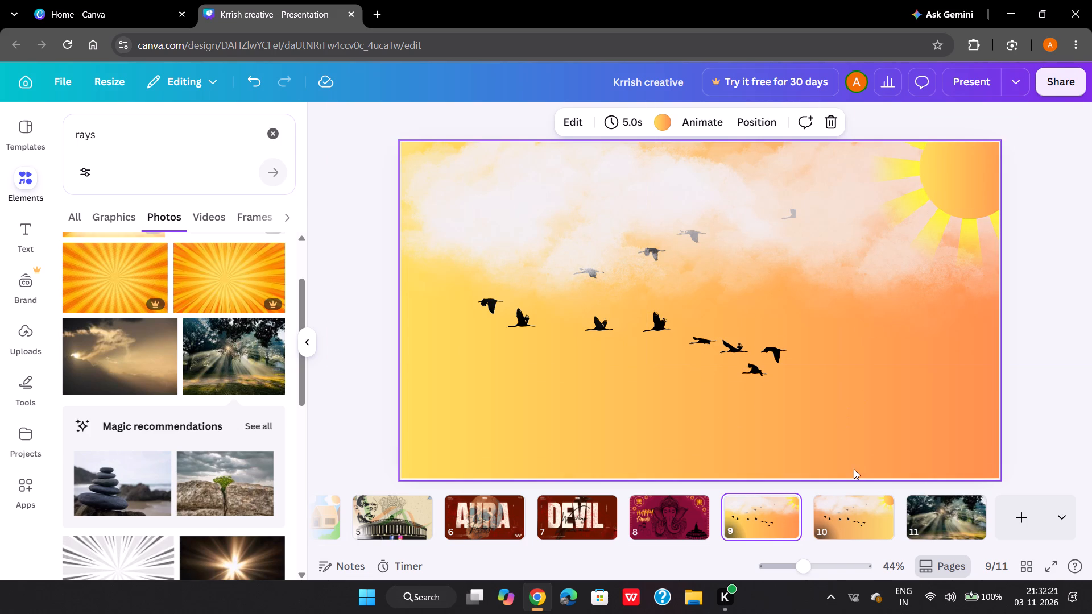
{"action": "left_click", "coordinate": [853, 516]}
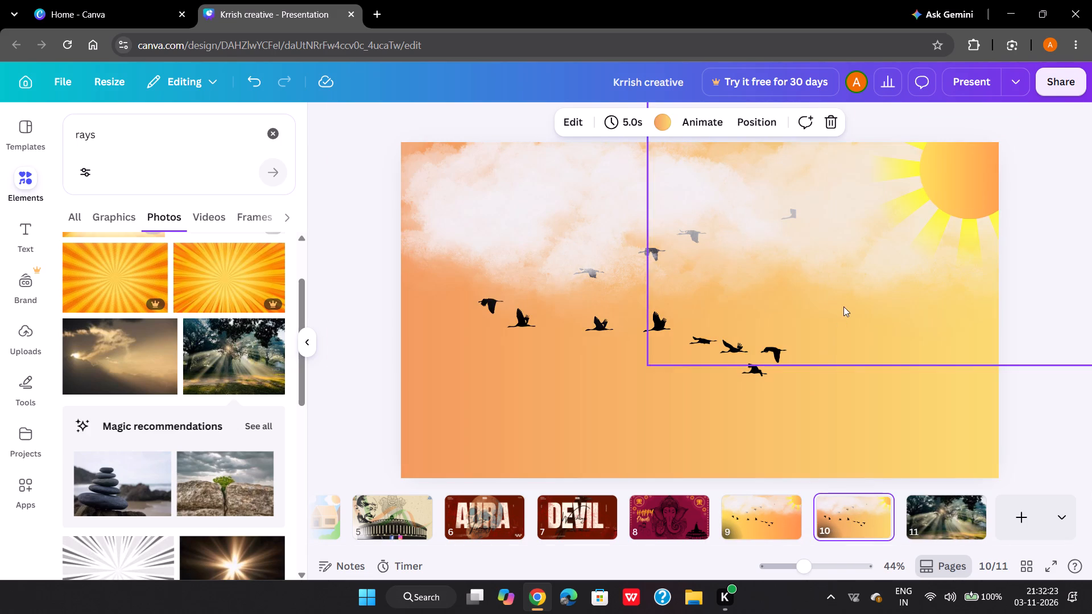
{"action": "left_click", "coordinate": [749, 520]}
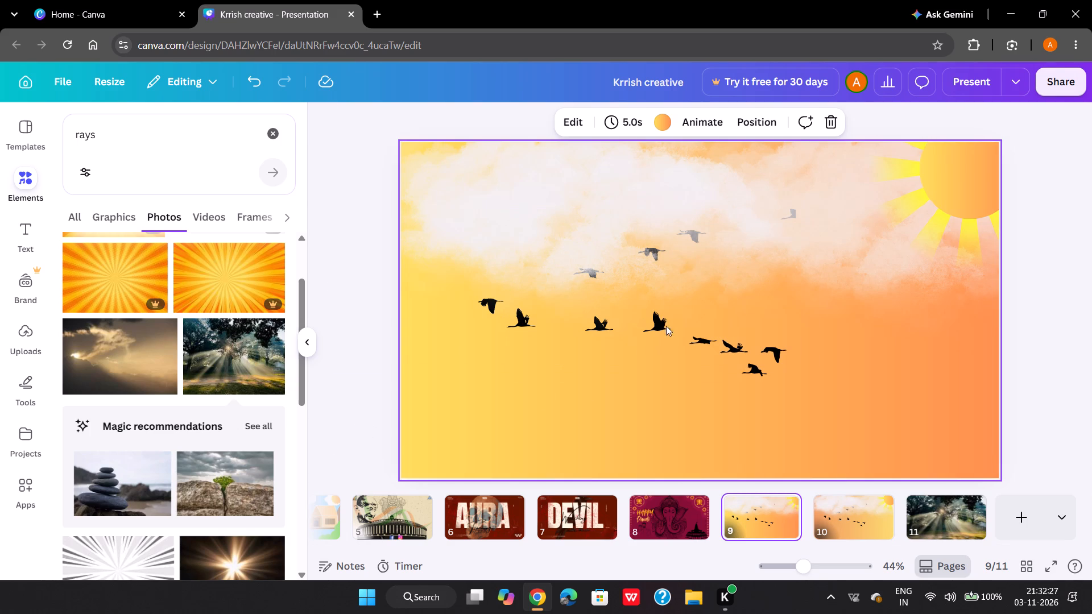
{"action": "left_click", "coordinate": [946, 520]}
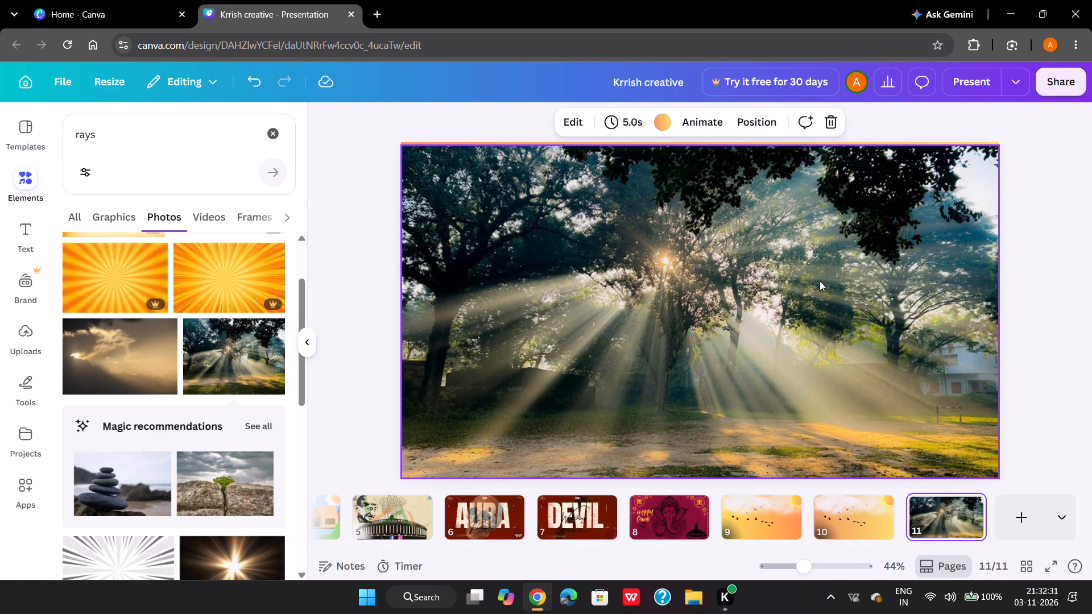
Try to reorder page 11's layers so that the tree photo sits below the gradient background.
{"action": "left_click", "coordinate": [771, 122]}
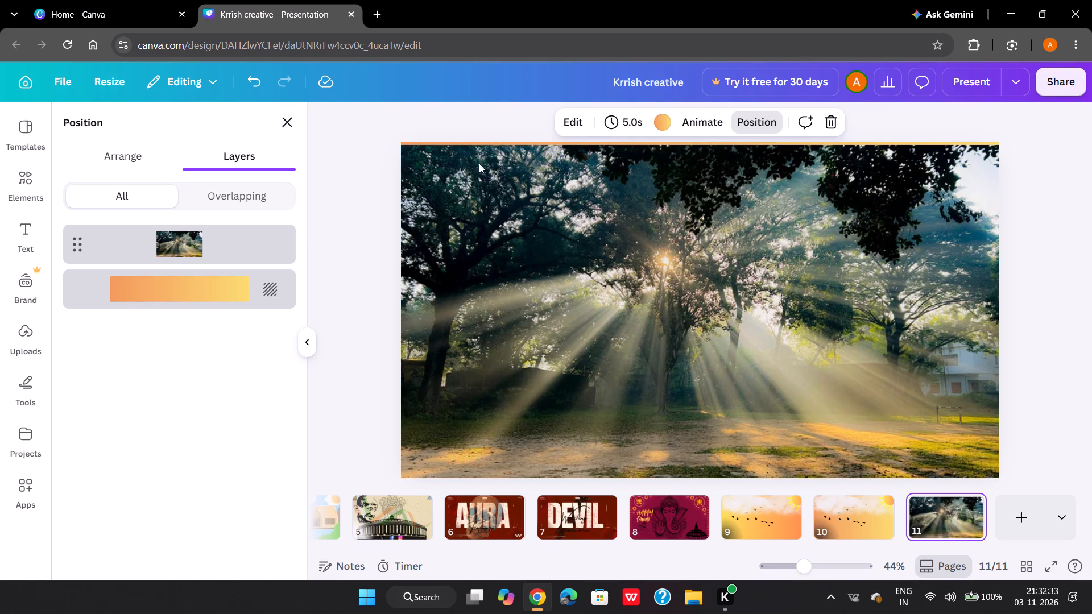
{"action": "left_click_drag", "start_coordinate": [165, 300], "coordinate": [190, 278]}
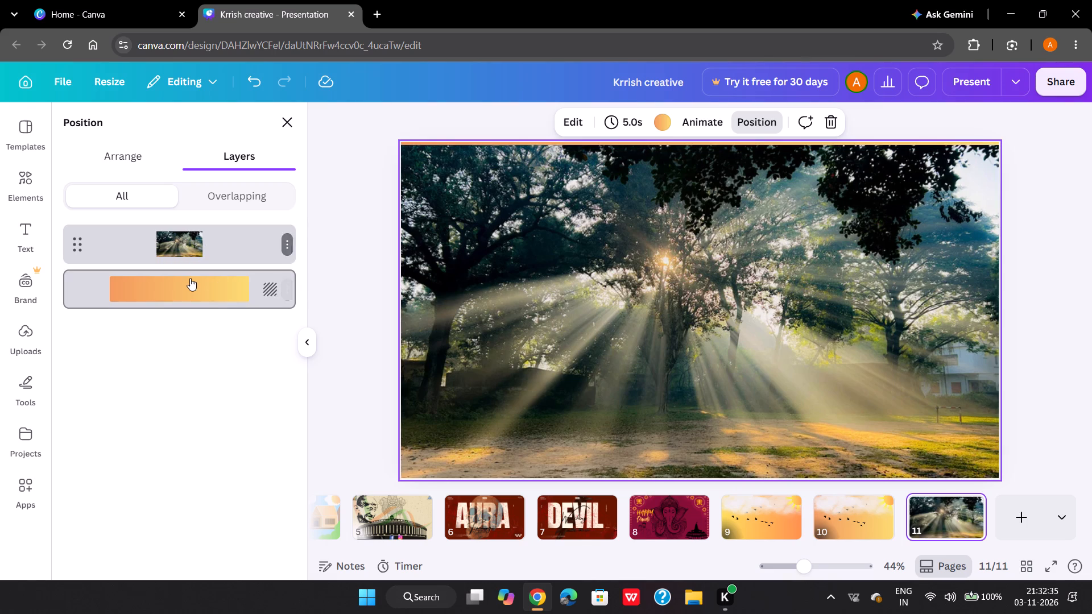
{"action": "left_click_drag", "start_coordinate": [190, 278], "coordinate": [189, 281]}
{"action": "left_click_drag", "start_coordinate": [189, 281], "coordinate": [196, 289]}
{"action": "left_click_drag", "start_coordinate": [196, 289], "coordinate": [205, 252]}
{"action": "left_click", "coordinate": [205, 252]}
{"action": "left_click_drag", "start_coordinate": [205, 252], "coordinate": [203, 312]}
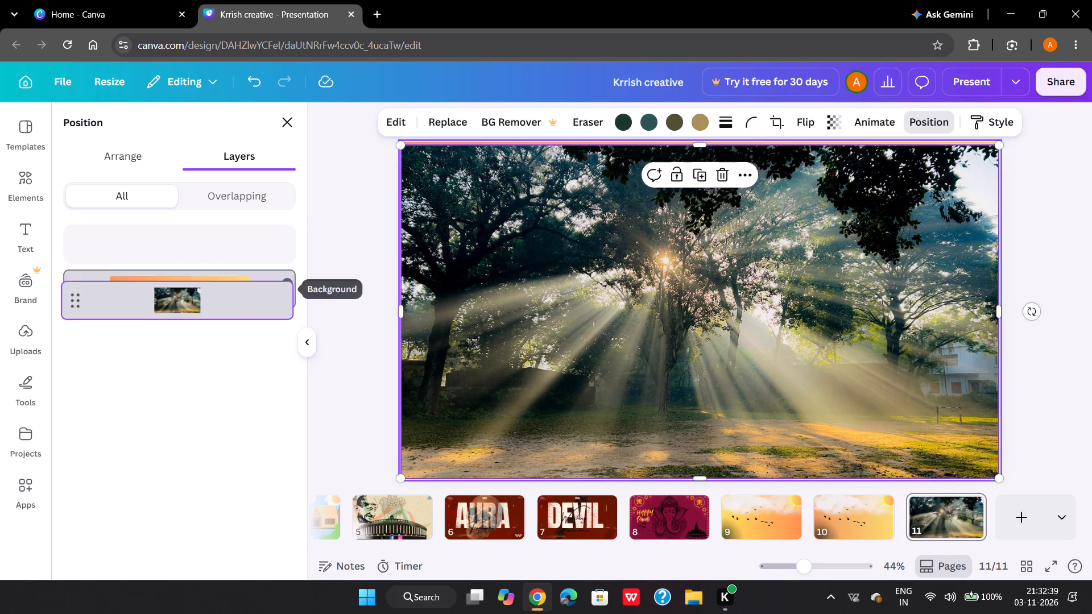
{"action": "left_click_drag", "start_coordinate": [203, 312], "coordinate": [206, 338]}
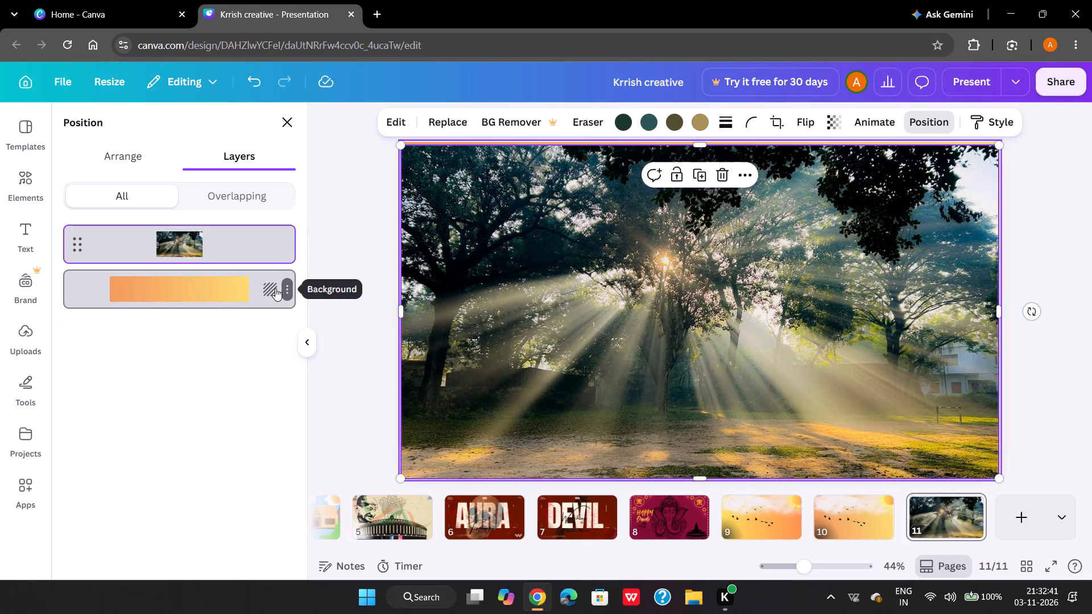
Replace page 11's gradient background with the tree sun-rays photo.
{"action": "left_click", "coordinate": [282, 288]}
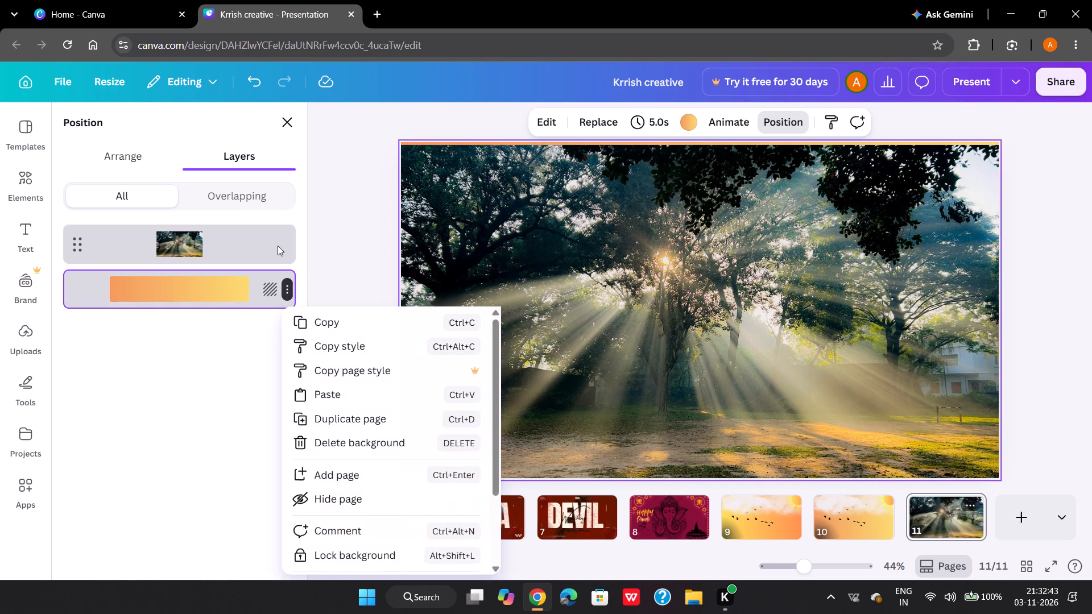
{"action": "left_click", "coordinate": [273, 242]}
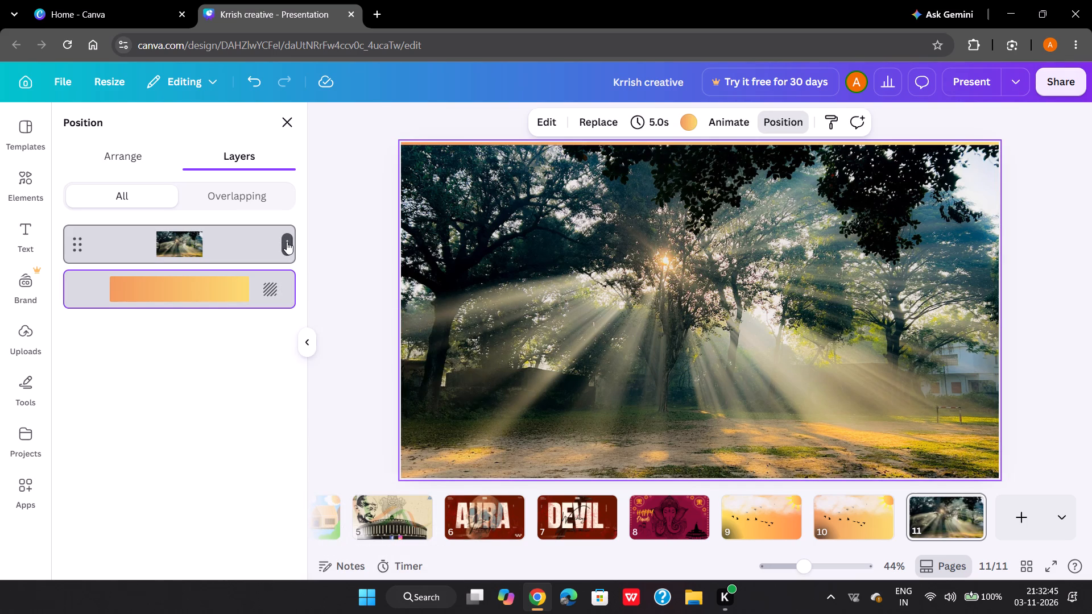
{"action": "left_click", "coordinate": [287, 242]}
{"action": "scroll", "coordinate": [342, 375], "scroll_direction": "down", "scroll_amount": 1}
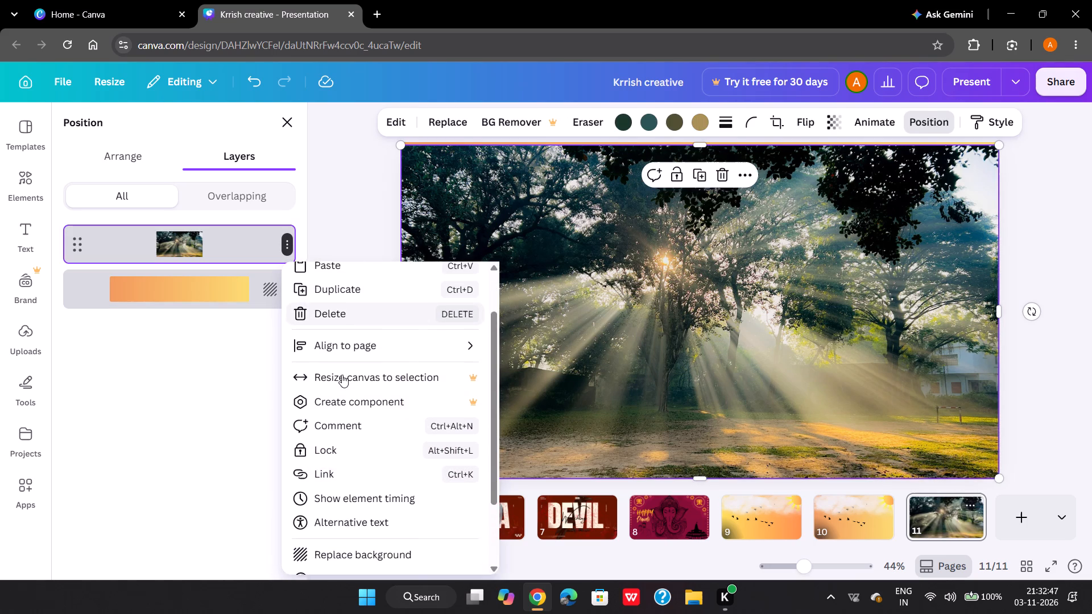
{"action": "scroll", "coordinate": [342, 375], "scroll_direction": "down", "scroll_amount": 1}
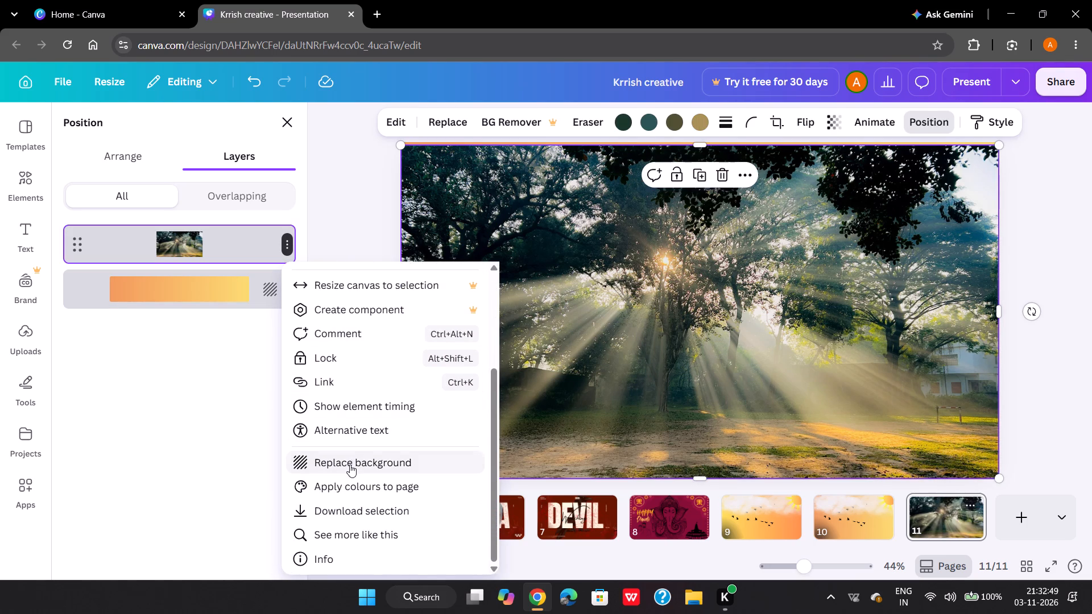
{"action": "left_click", "coordinate": [350, 464]}
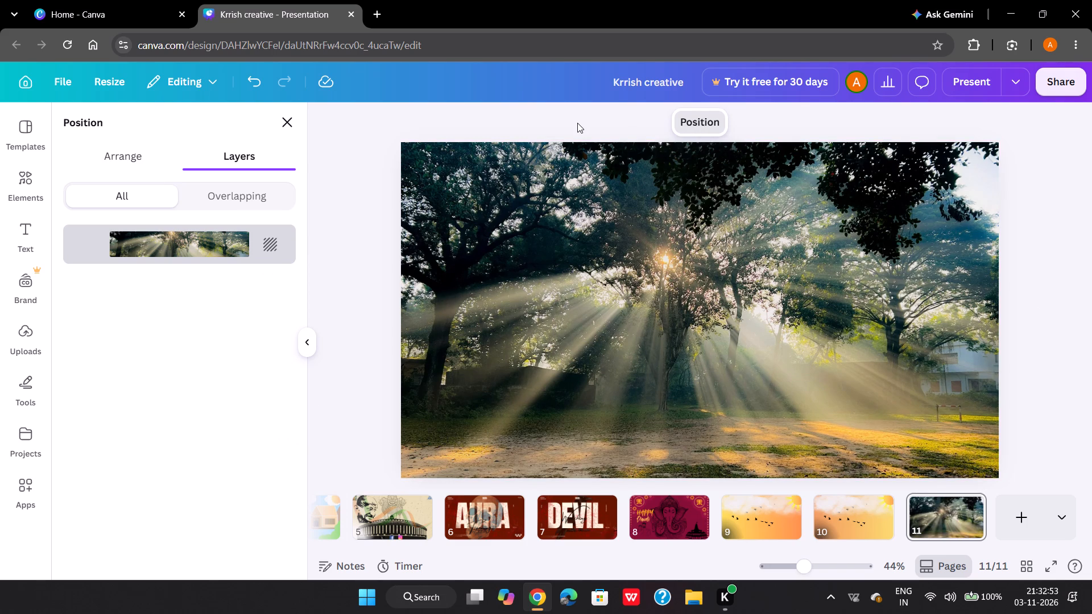
{"action": "left_click", "coordinate": [286, 120]}
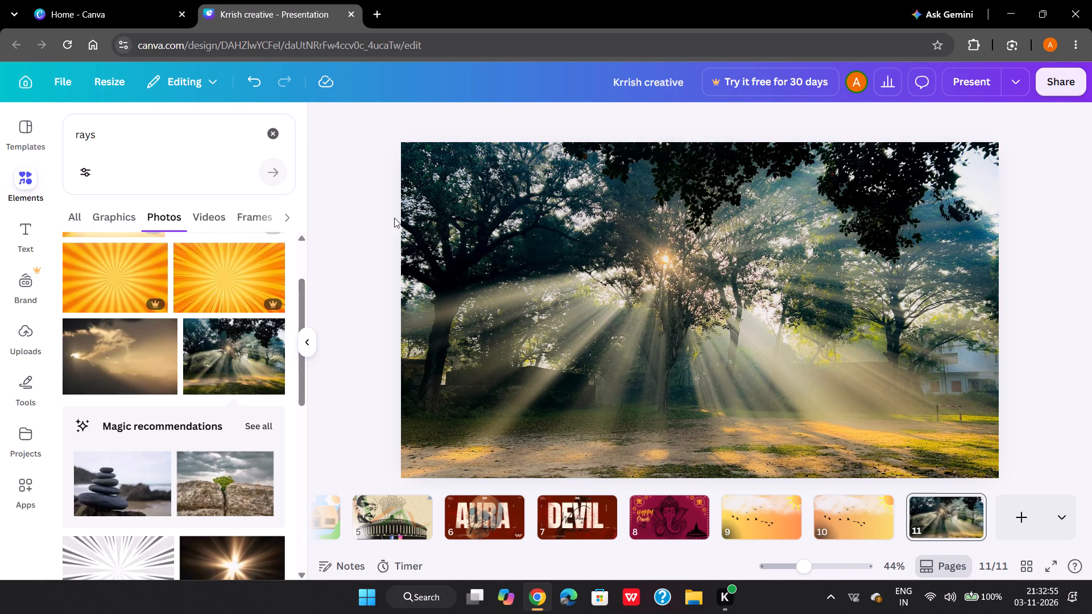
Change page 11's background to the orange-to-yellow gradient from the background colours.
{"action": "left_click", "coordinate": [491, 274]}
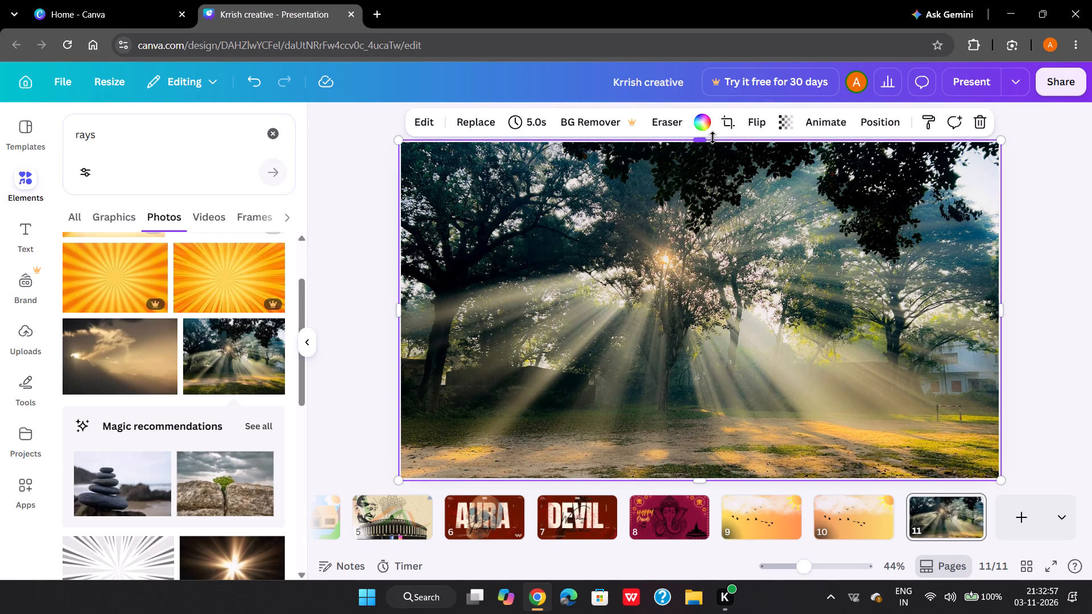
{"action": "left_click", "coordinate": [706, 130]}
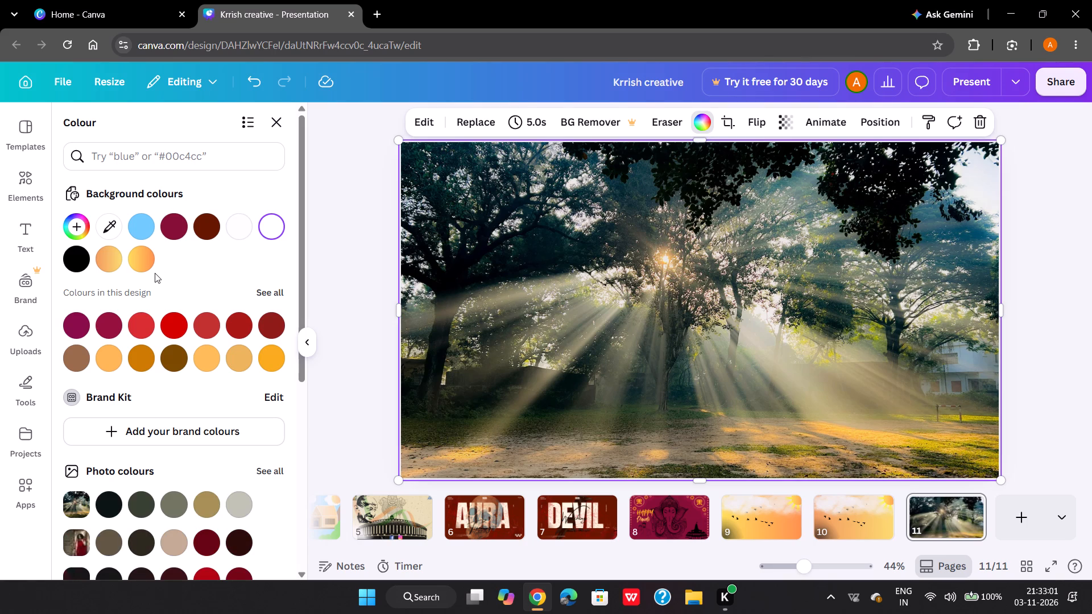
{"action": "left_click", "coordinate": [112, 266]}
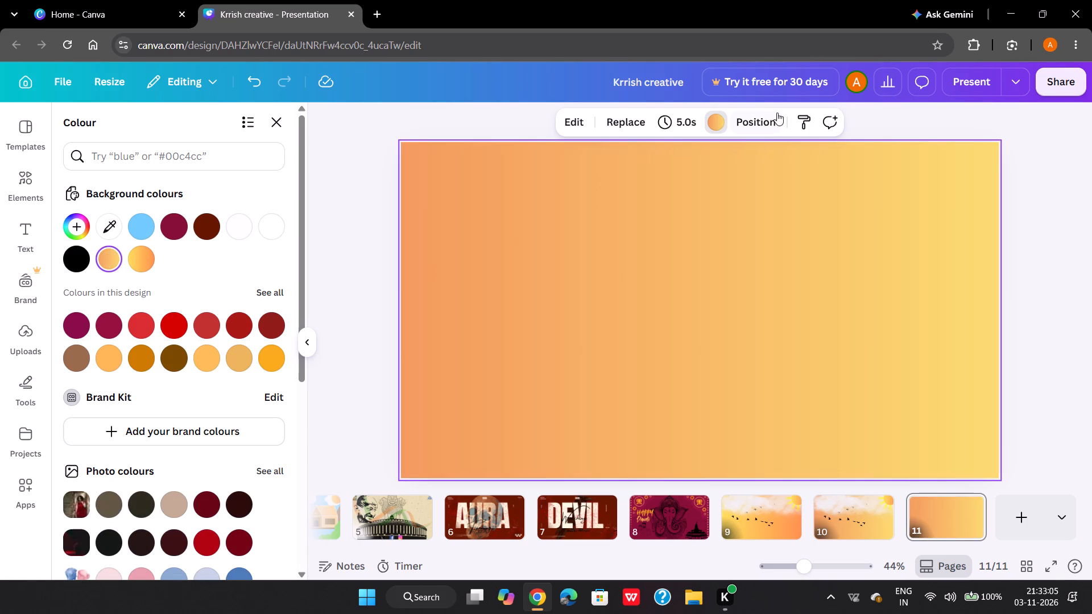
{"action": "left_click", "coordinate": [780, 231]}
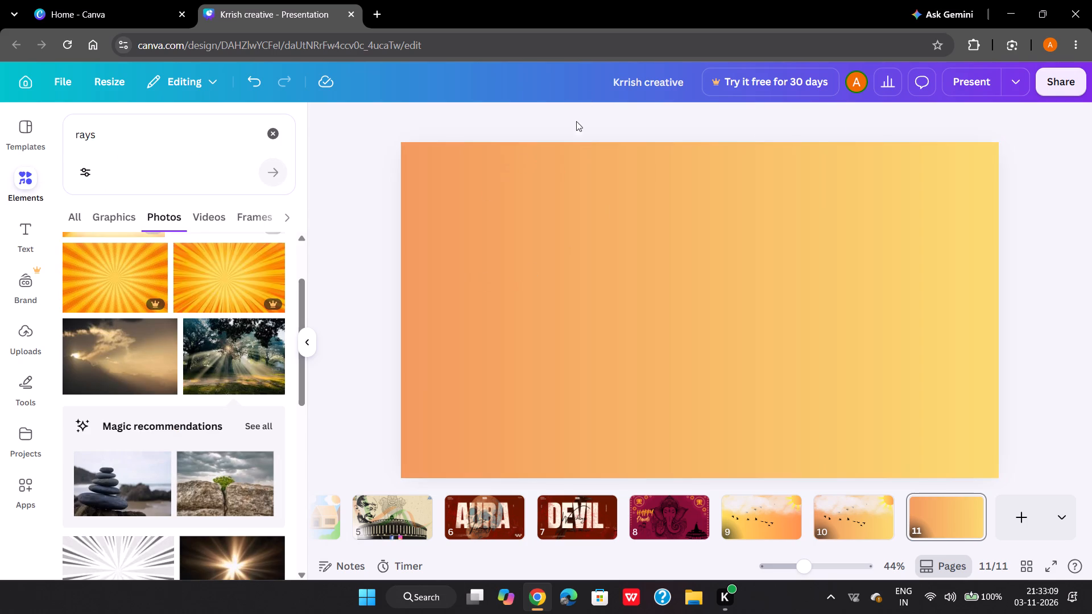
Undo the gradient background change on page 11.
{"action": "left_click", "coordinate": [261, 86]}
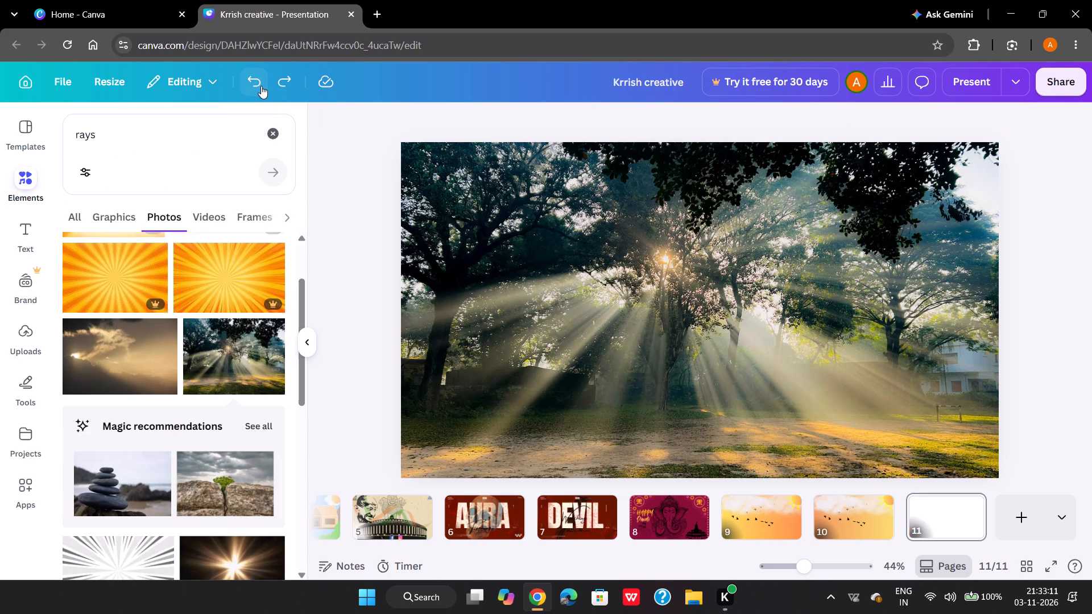
Add the photo of a golden light burst on black over the upper middle of page 11's tree photo.
{"action": "left_click", "coordinate": [668, 288]}
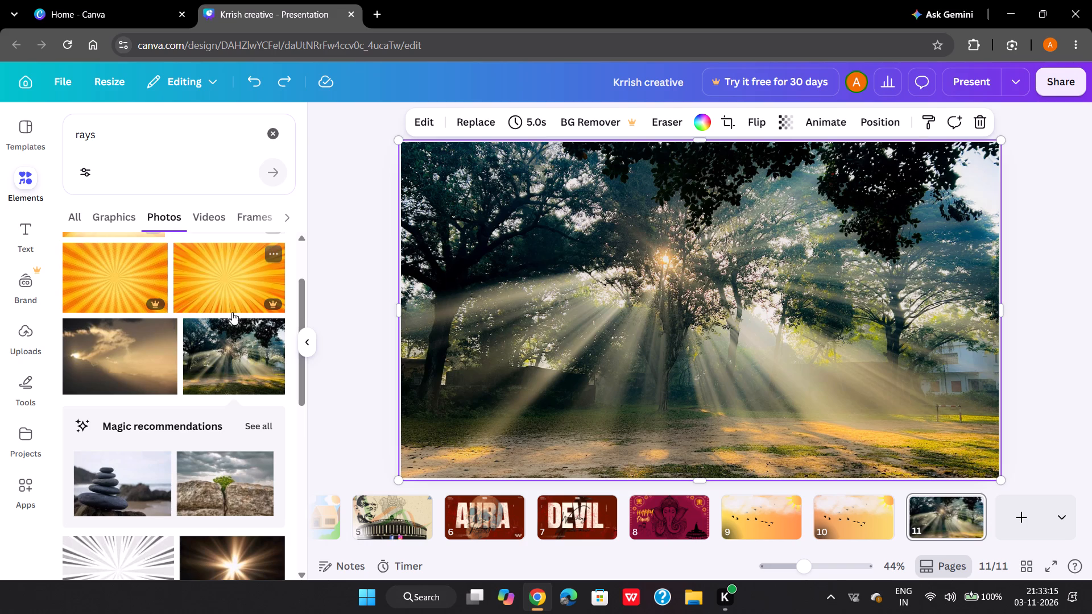
{"action": "scroll", "coordinate": [217, 368], "scroll_direction": "down", "scroll_amount": 1}
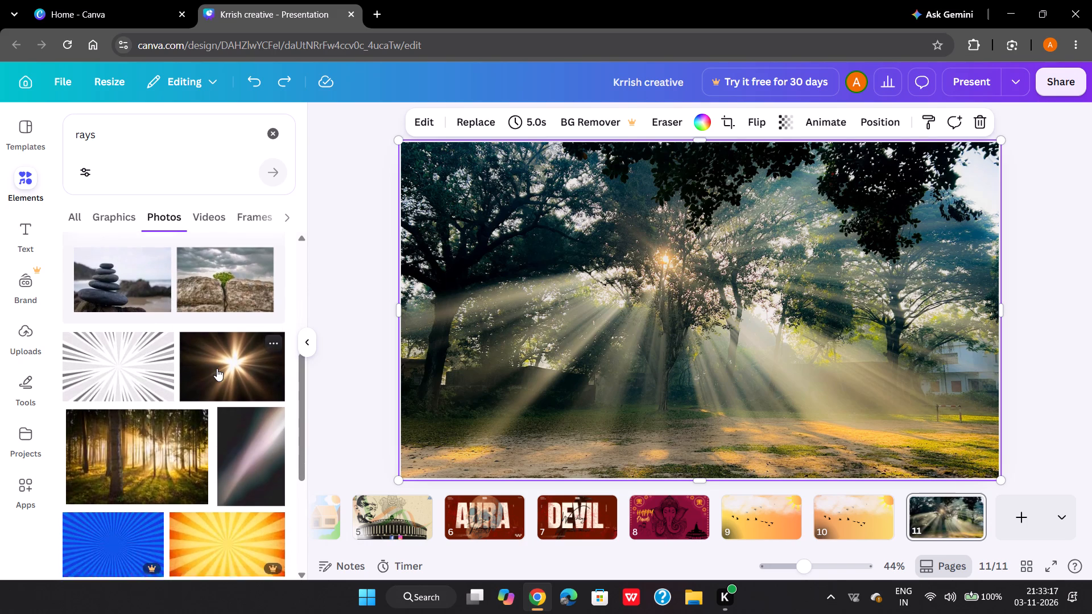
{"action": "scroll", "coordinate": [217, 368], "scroll_direction": "down", "scroll_amount": 1}
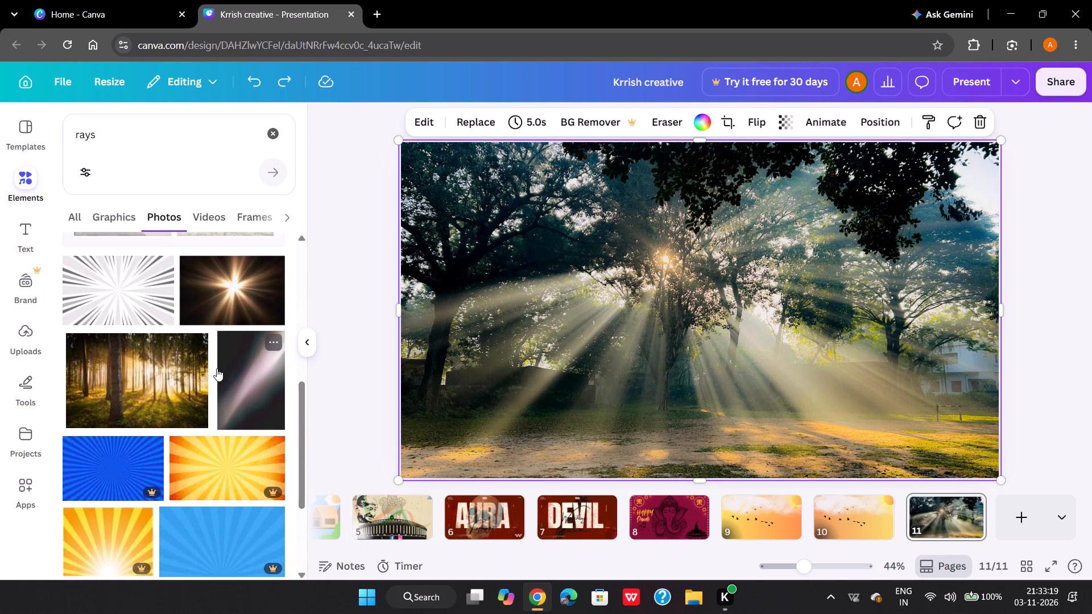
{"action": "left_click_drag", "start_coordinate": [237, 322], "coordinate": [246, 320]}
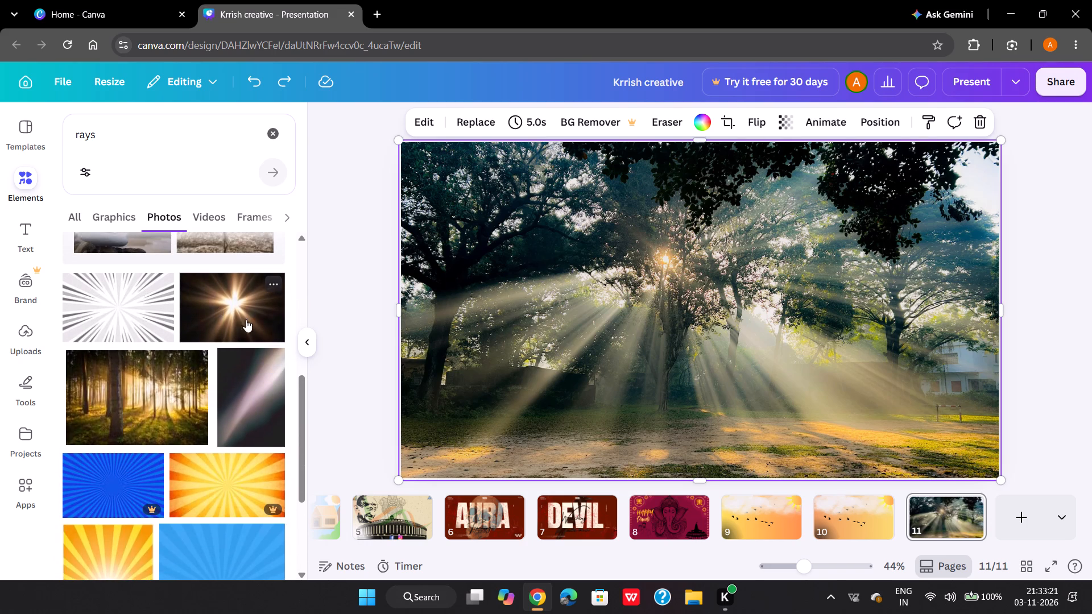
{"action": "left_click_drag", "start_coordinate": [246, 320], "coordinate": [508, 201]}
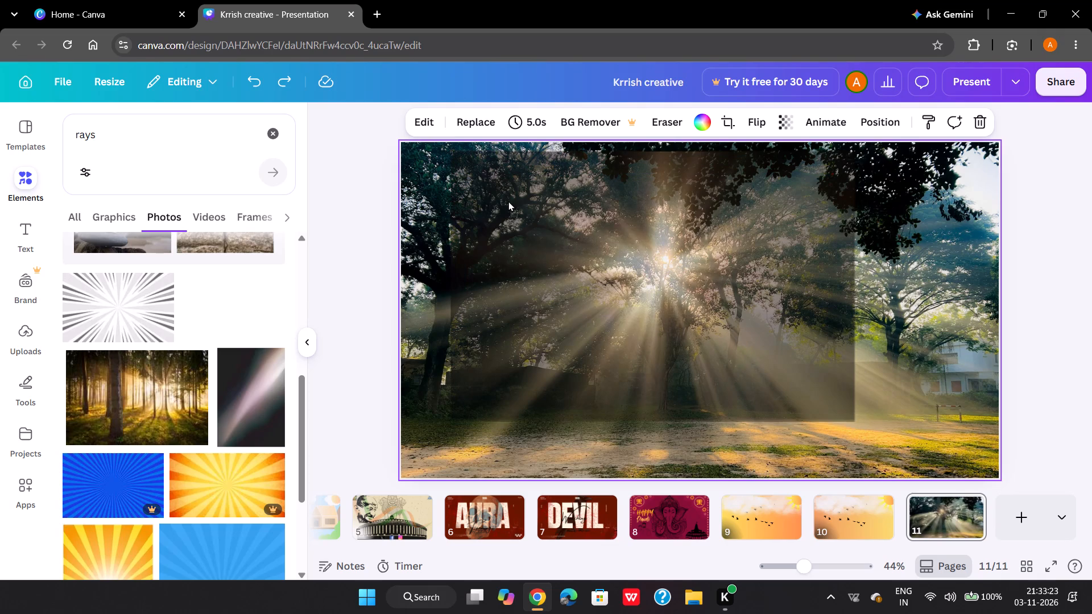
{"action": "left_click_drag", "start_coordinate": [508, 201], "coordinate": [504, 202]}
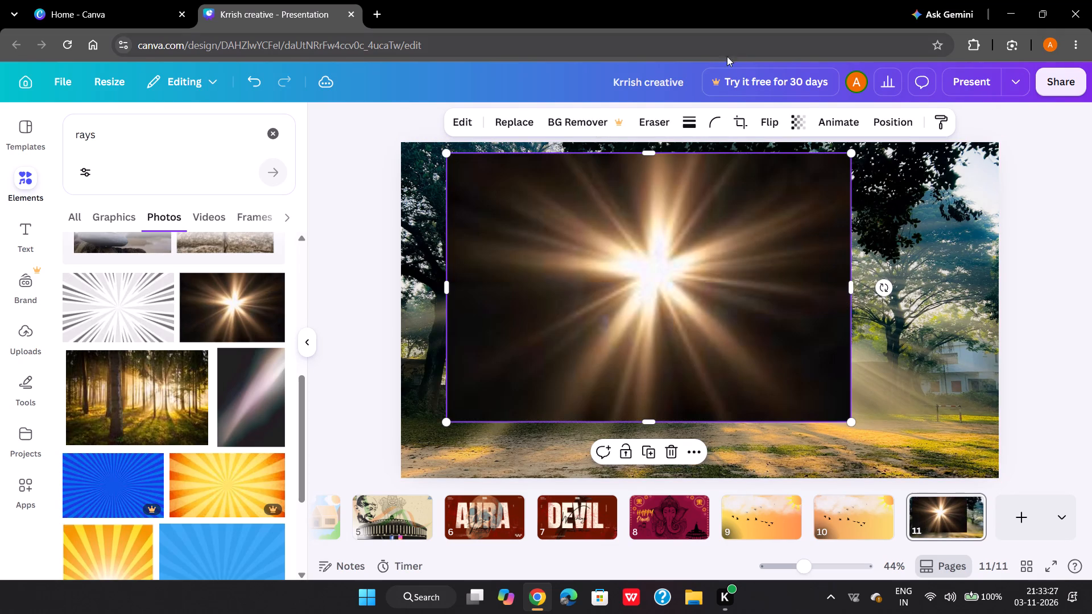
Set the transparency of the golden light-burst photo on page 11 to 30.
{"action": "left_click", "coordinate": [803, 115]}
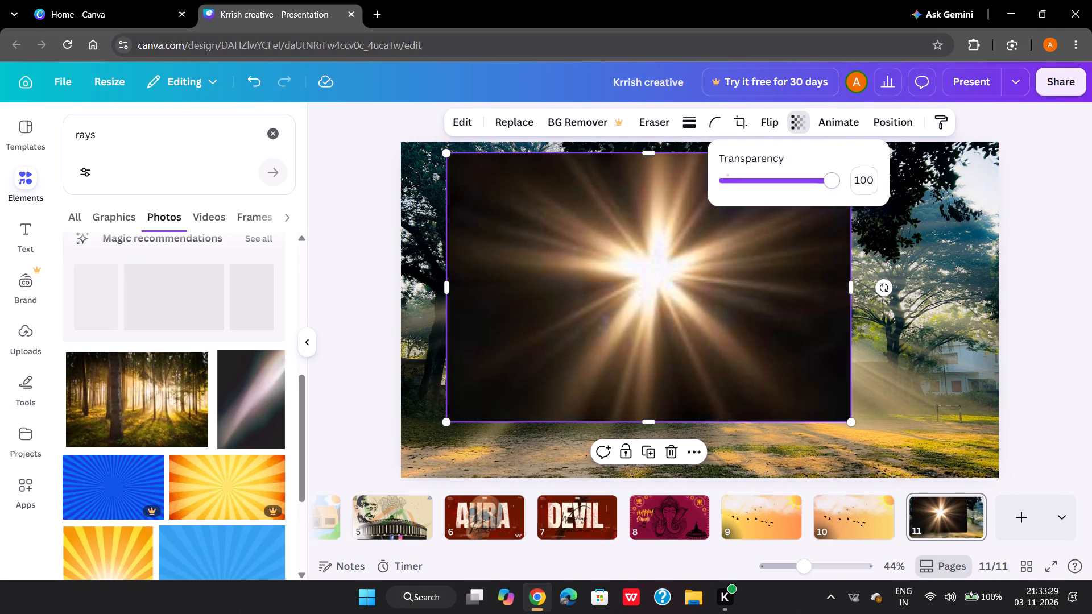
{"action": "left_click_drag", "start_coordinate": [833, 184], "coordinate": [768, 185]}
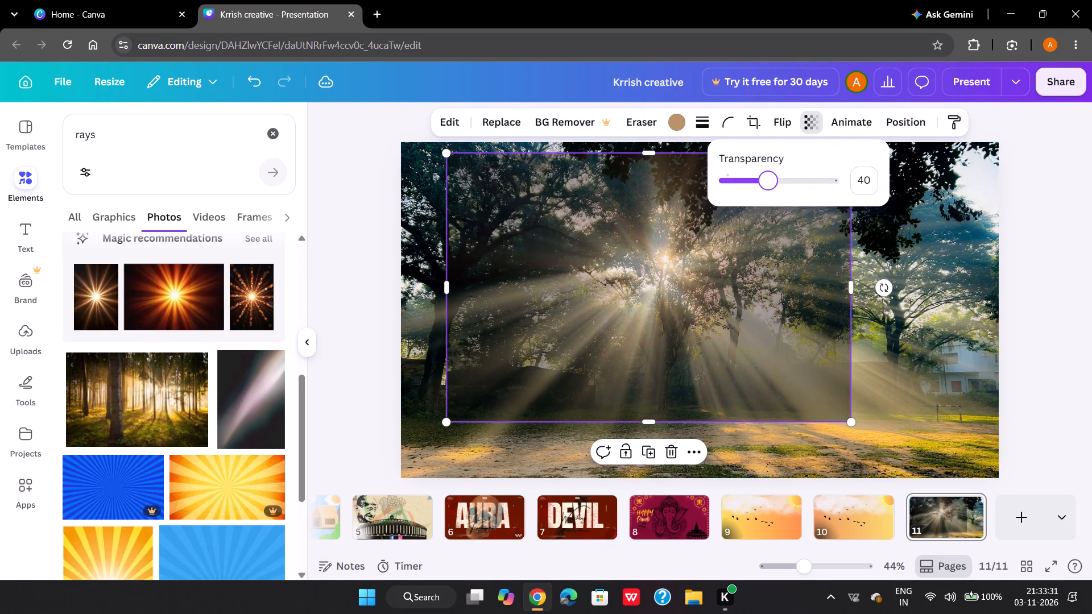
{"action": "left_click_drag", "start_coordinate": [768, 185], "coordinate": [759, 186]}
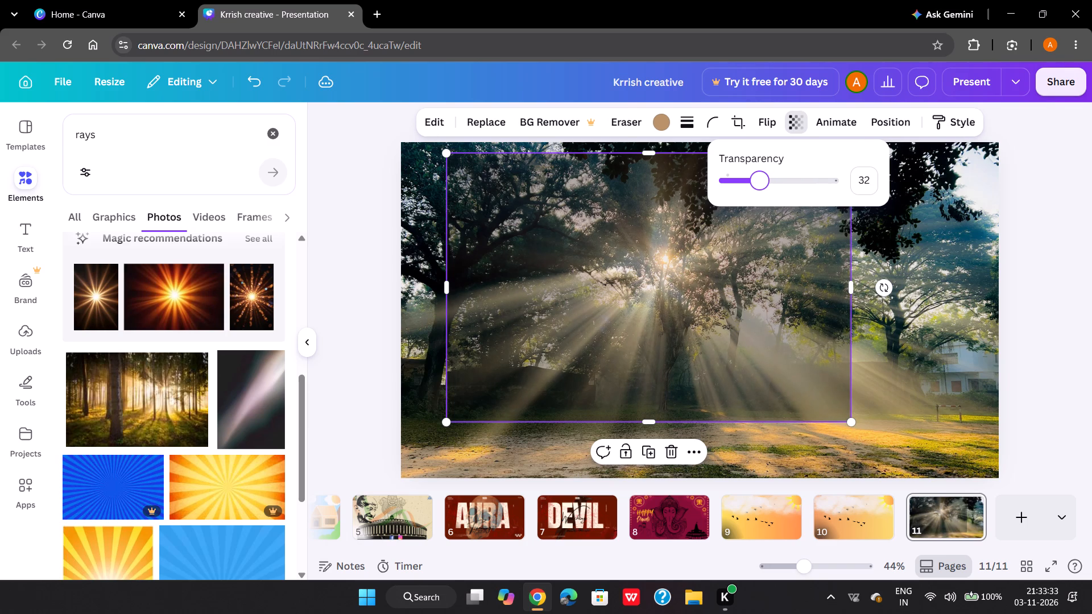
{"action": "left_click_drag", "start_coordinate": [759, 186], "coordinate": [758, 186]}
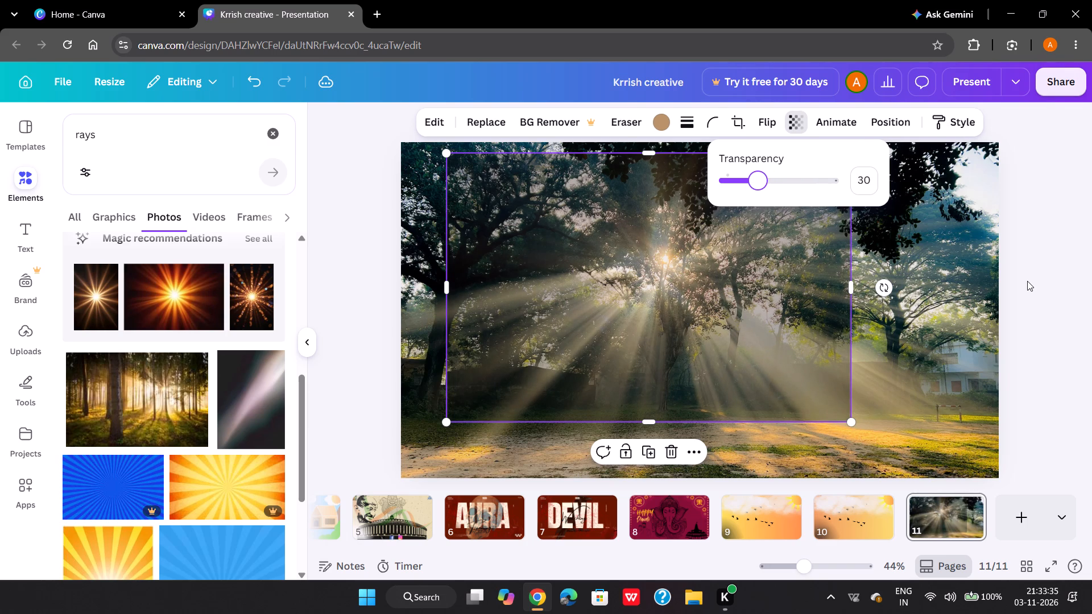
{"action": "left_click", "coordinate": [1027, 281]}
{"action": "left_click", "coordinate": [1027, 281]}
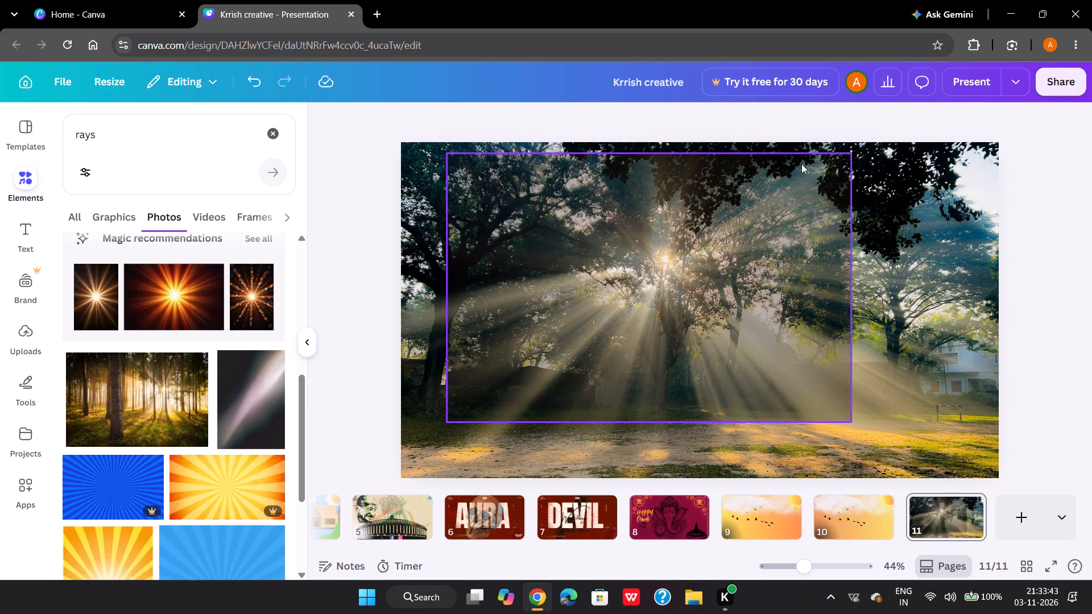
Delete the golden light-burst photo from page 11.
{"action": "left_click", "coordinate": [718, 240]}
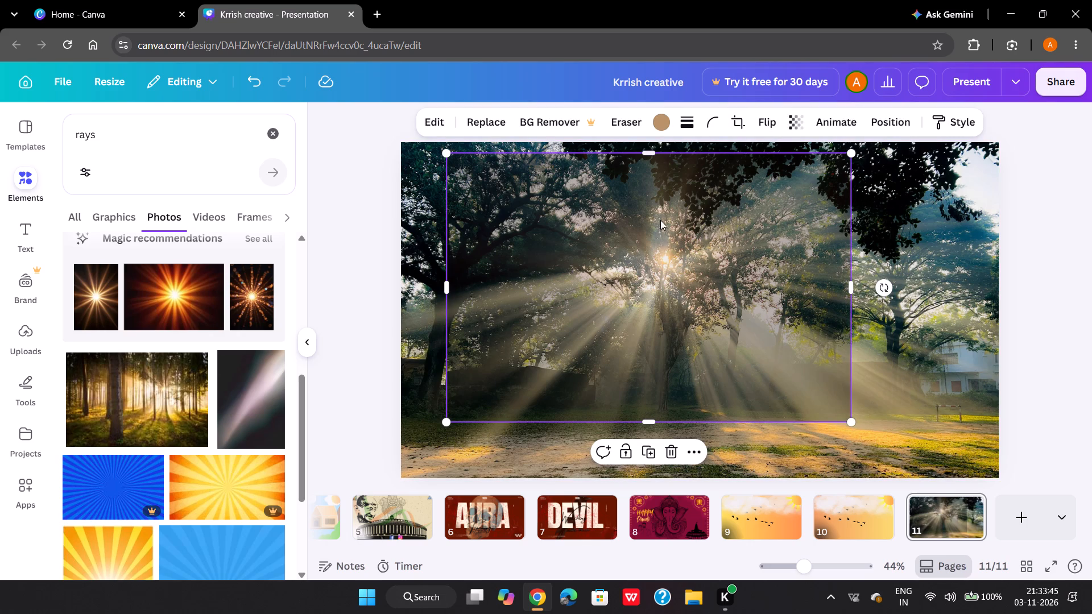
{"action": "left_click", "coordinate": [662, 225]}
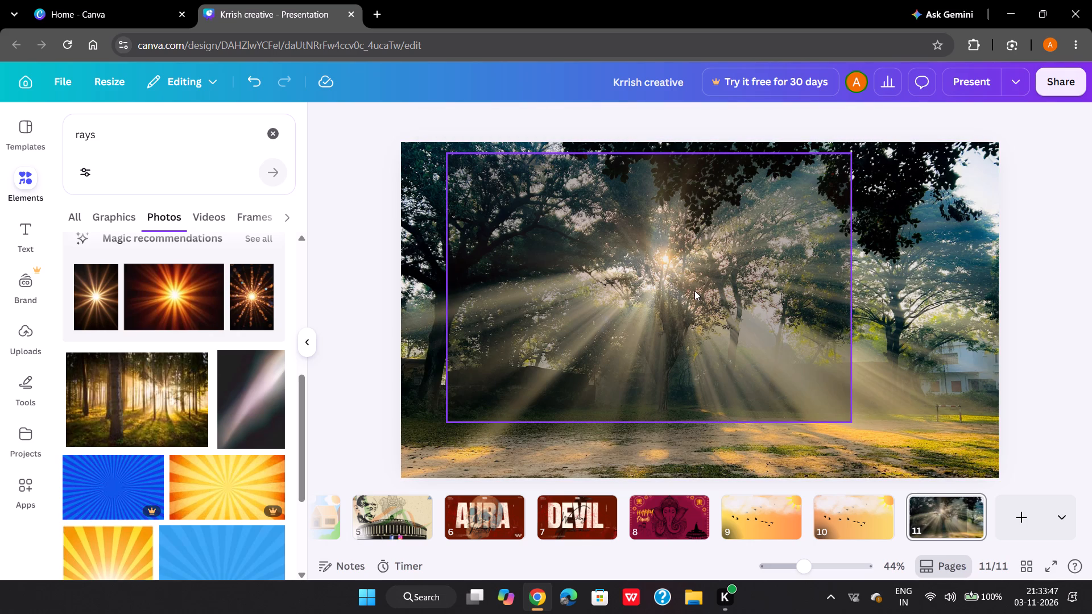
{"action": "left_click", "coordinate": [694, 291]}
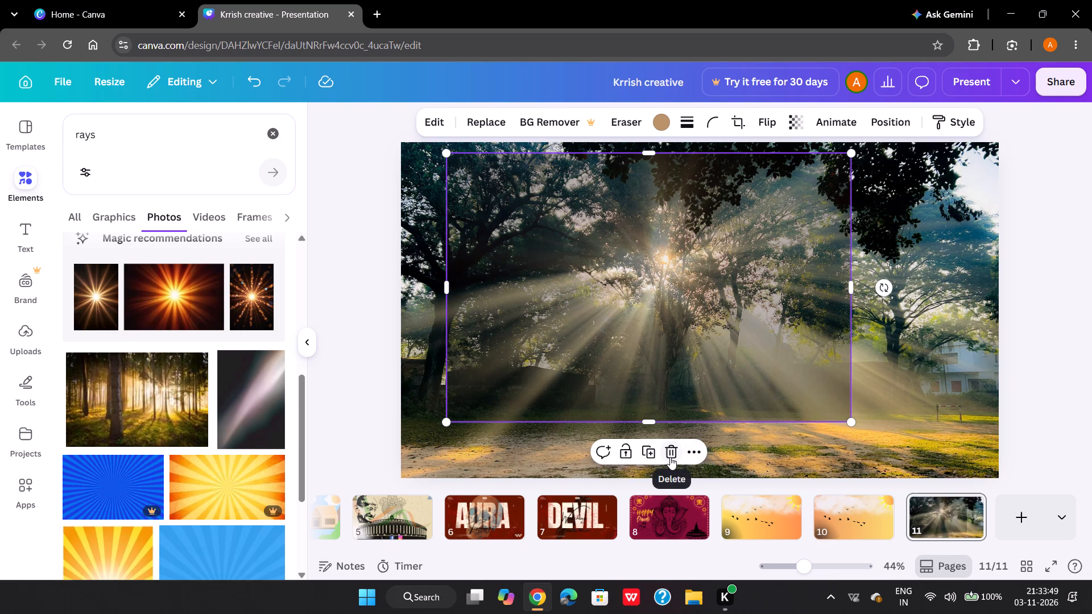
{"action": "left_click", "coordinate": [670, 457]}
Look through the photo results for "rays" for another light-ray image to use on page 11.
{"action": "scroll", "coordinate": [169, 408], "scroll_direction": "down", "scroll_amount": 1}
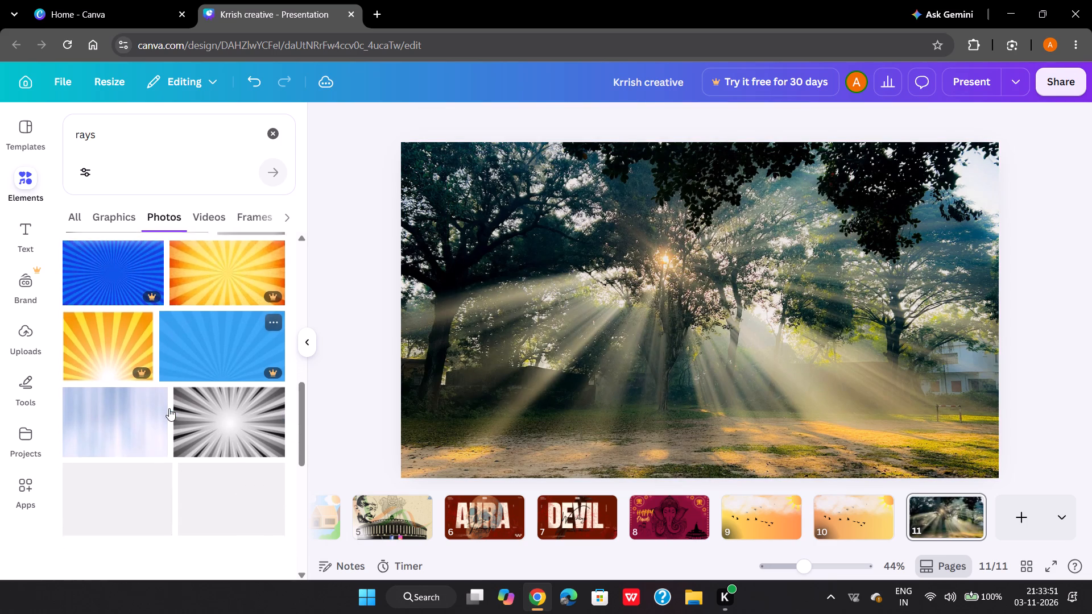
{"action": "scroll", "coordinate": [169, 408], "scroll_direction": "down", "scroll_amount": 1}
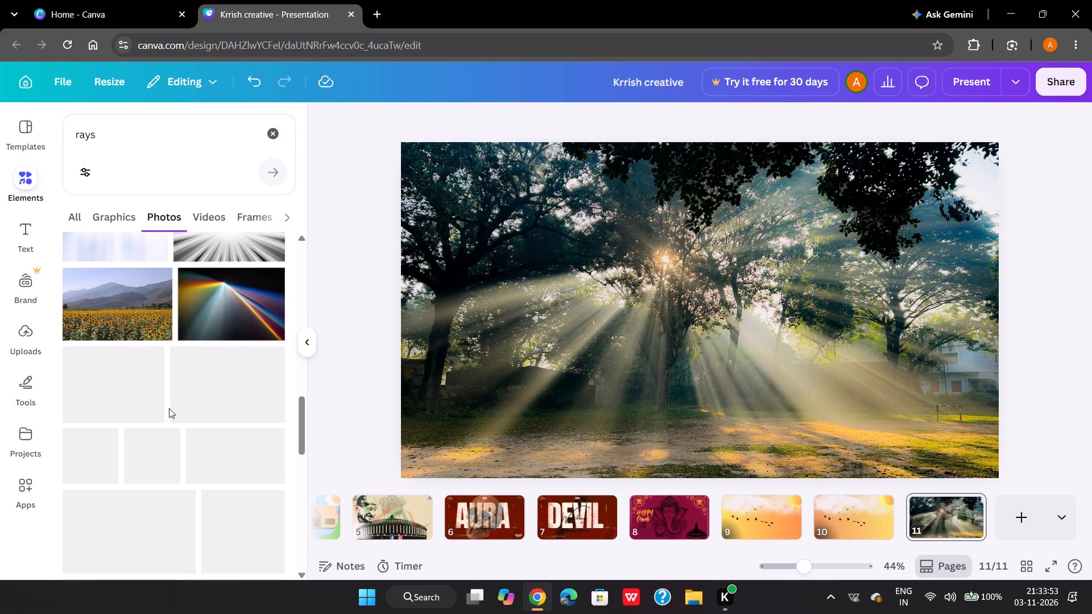
{"action": "scroll", "coordinate": [169, 408], "scroll_direction": "right", "scroll_amount": 2}
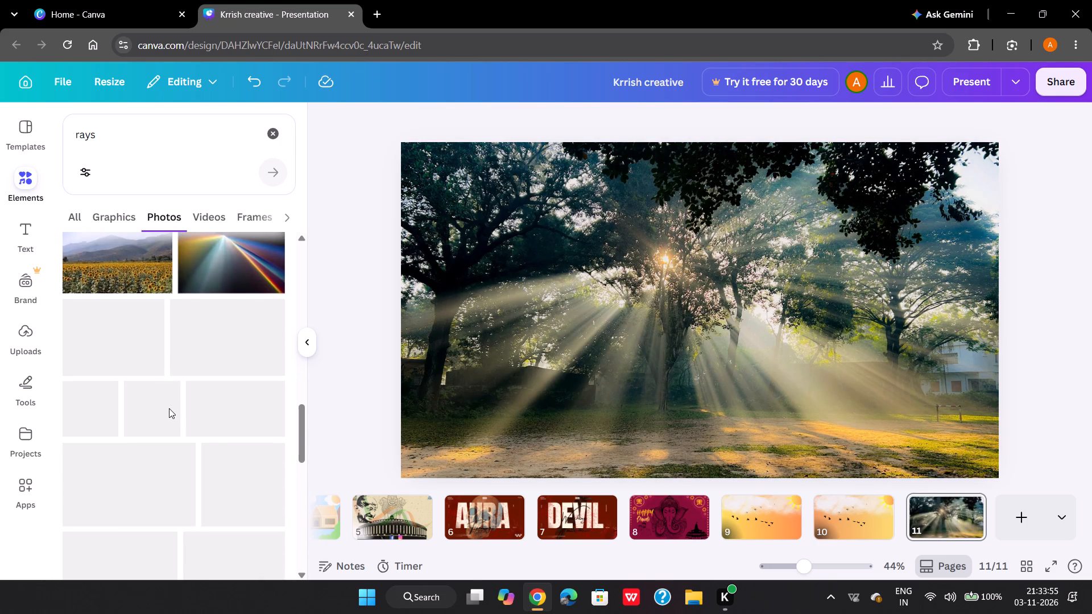
{"action": "scroll", "coordinate": [169, 408], "scroll_direction": "right", "scroll_amount": 1}
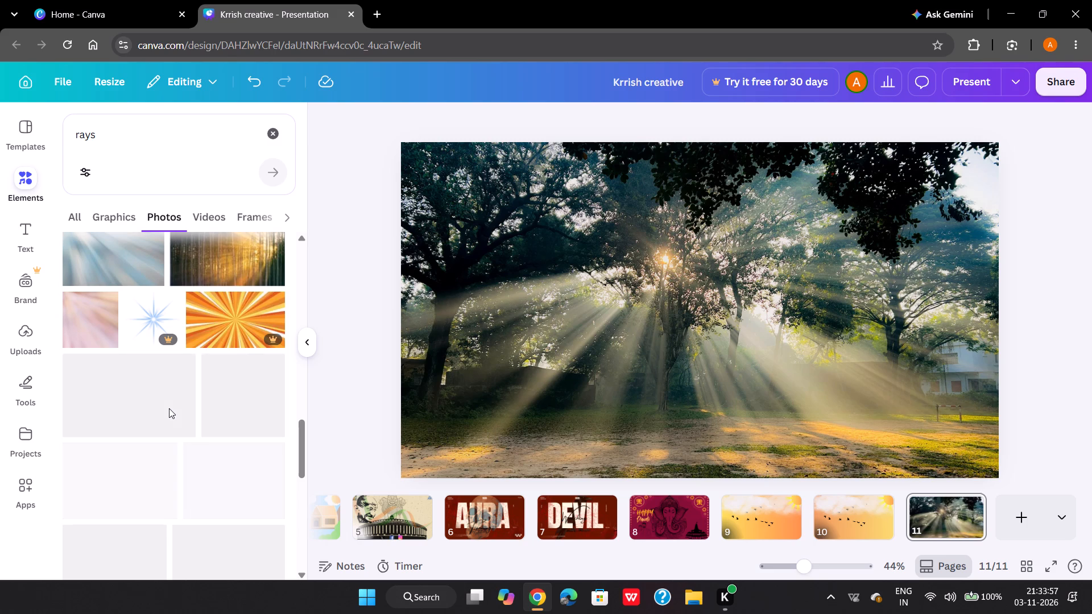
{"action": "scroll", "coordinate": [169, 408], "scroll_direction": "down", "scroll_amount": 1}
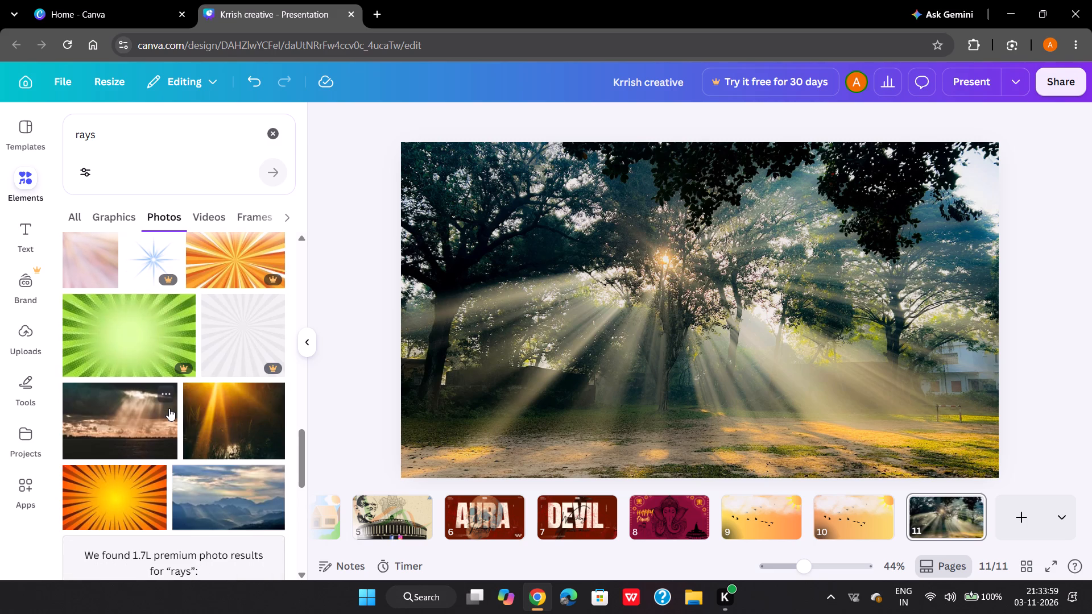
{"action": "scroll", "coordinate": [169, 408], "scroll_direction": "down", "scroll_amount": 2}
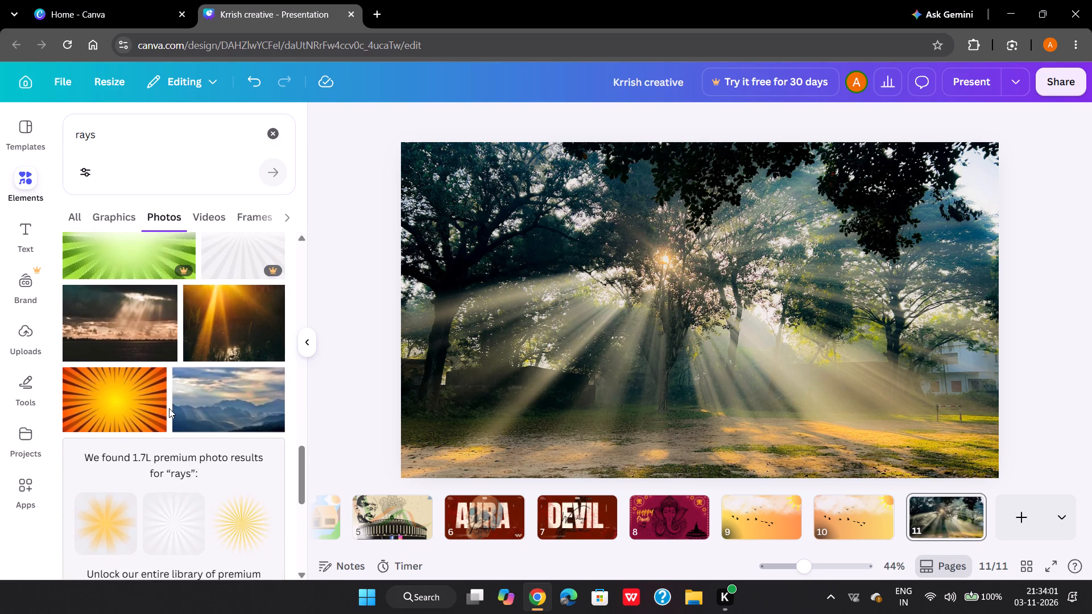
{"action": "scroll", "coordinate": [169, 408], "scroll_direction": "down", "scroll_amount": 3}
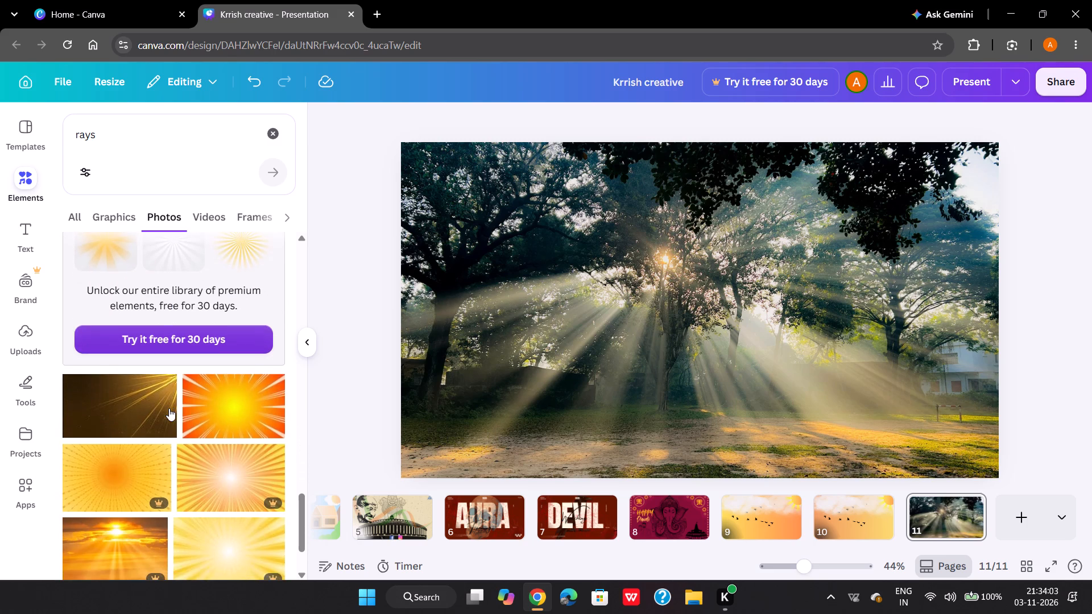
{"action": "scroll", "coordinate": [169, 408], "scroll_direction": "down", "scroll_amount": 3}
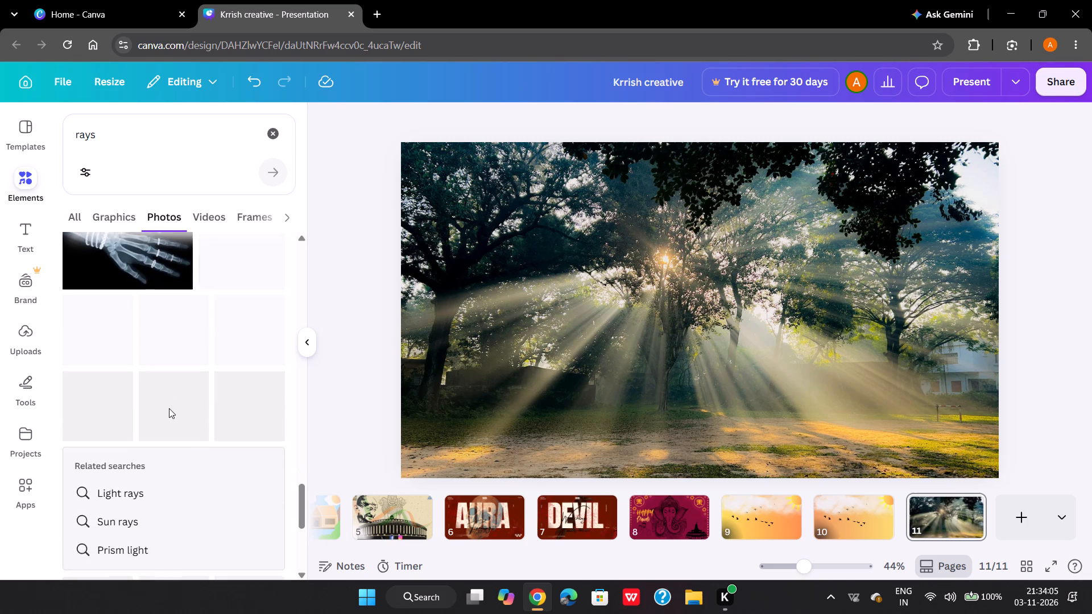
{"action": "scroll", "coordinate": [169, 408], "scroll_direction": "down", "scroll_amount": 3}
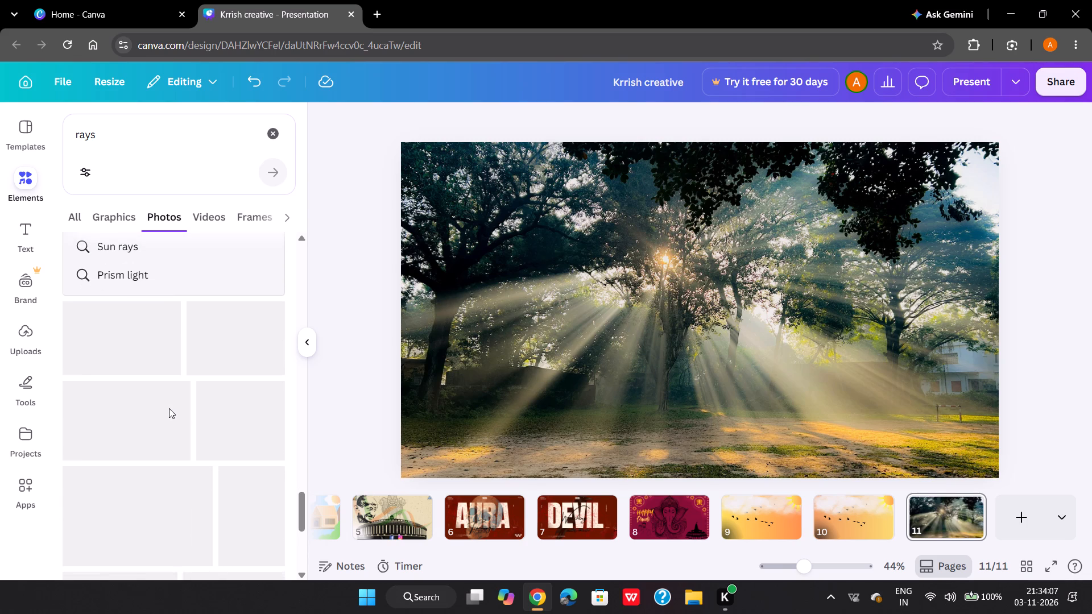
{"action": "scroll", "coordinate": [169, 408], "scroll_direction": "down", "scroll_amount": 3}
{"action": "scroll", "coordinate": [169, 408], "scroll_direction": "up", "scroll_amount": 5}
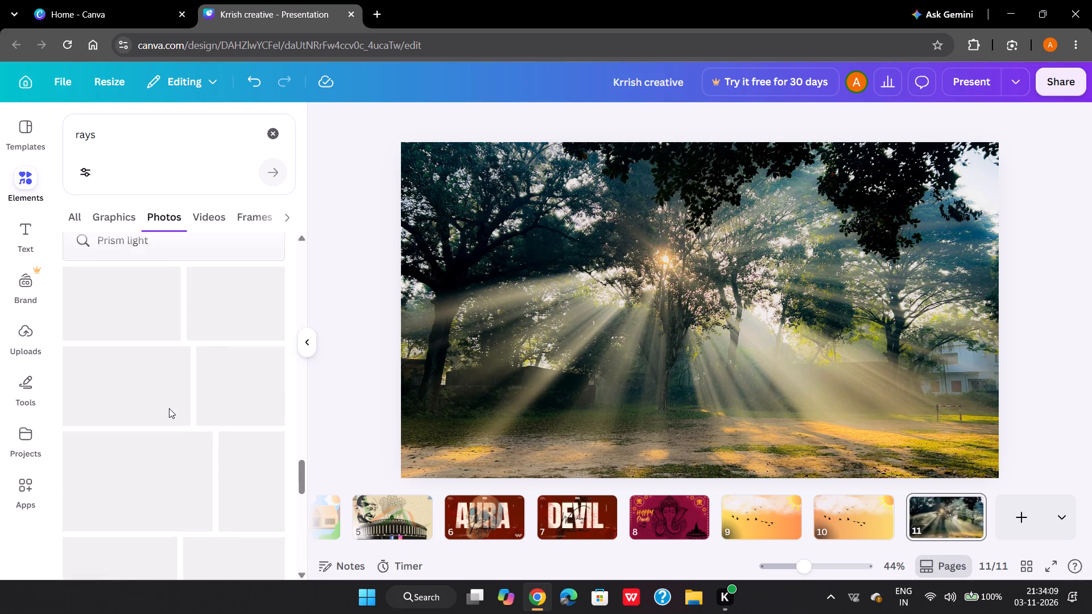
{"action": "scroll", "coordinate": [169, 408], "scroll_direction": "up", "scroll_amount": 11}
{"action": "scroll", "coordinate": [169, 408], "scroll_direction": "right", "scroll_amount": 1}
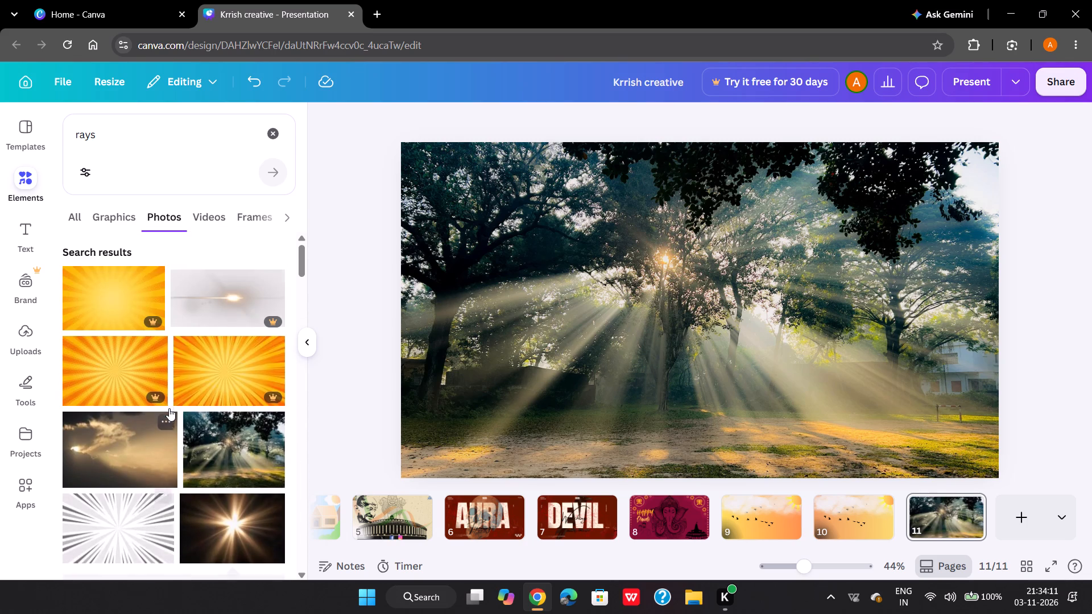
{"action": "left_click", "coordinate": [338, 248]}
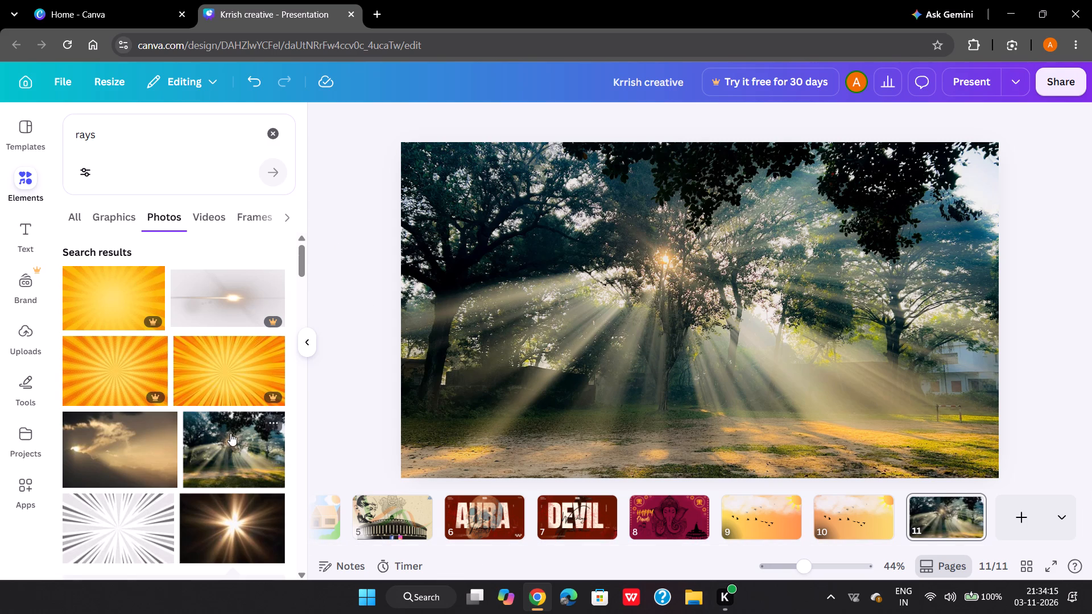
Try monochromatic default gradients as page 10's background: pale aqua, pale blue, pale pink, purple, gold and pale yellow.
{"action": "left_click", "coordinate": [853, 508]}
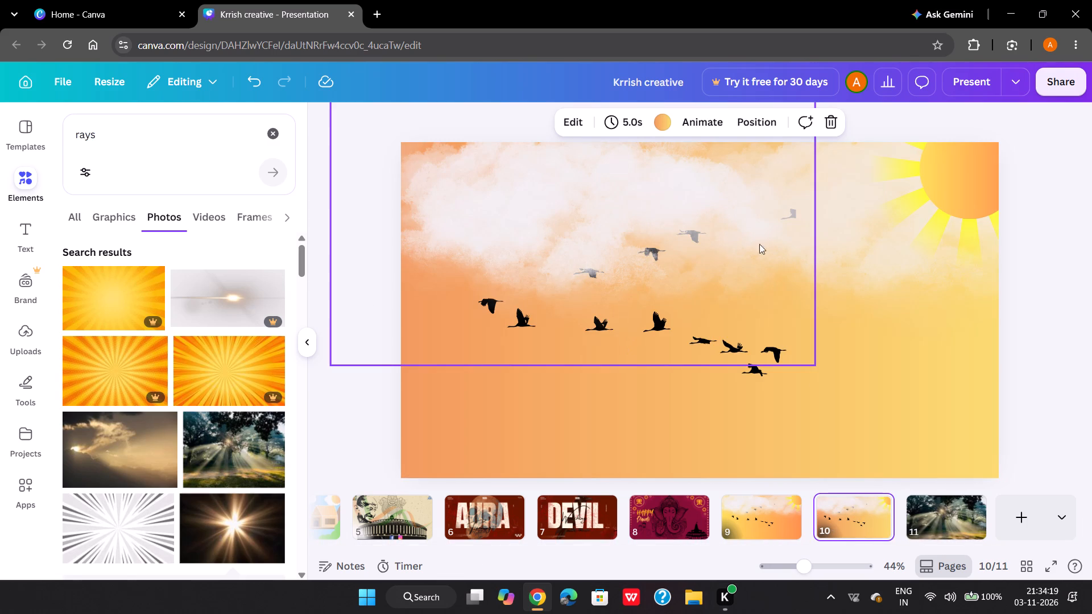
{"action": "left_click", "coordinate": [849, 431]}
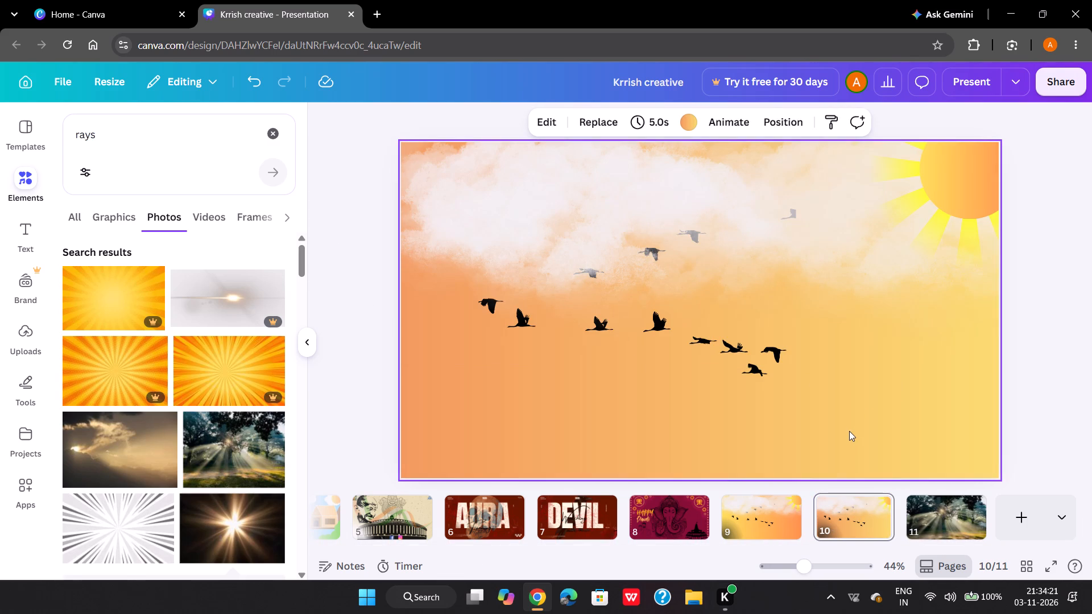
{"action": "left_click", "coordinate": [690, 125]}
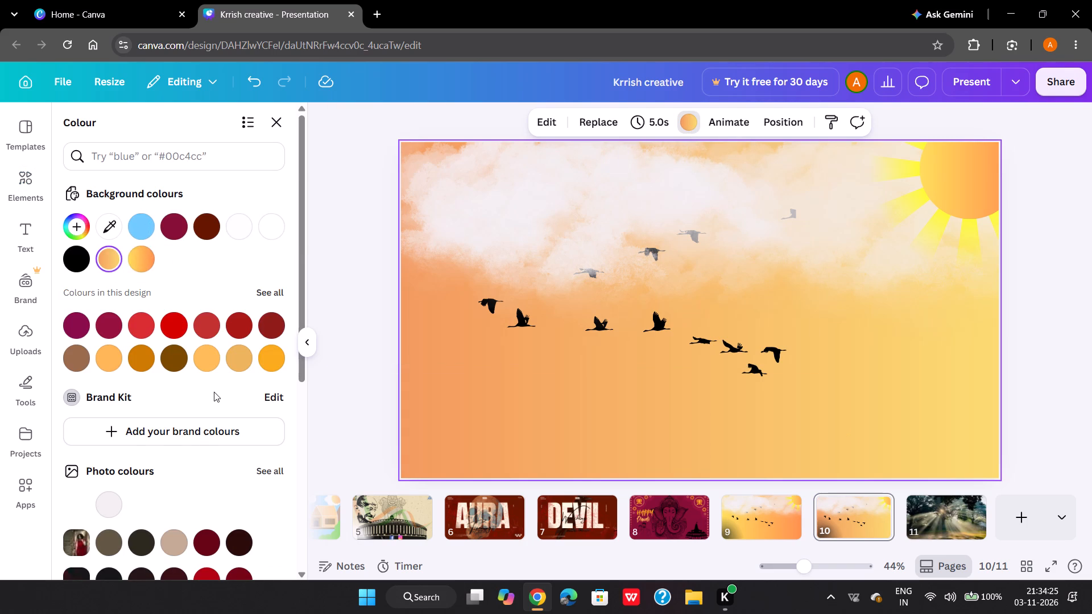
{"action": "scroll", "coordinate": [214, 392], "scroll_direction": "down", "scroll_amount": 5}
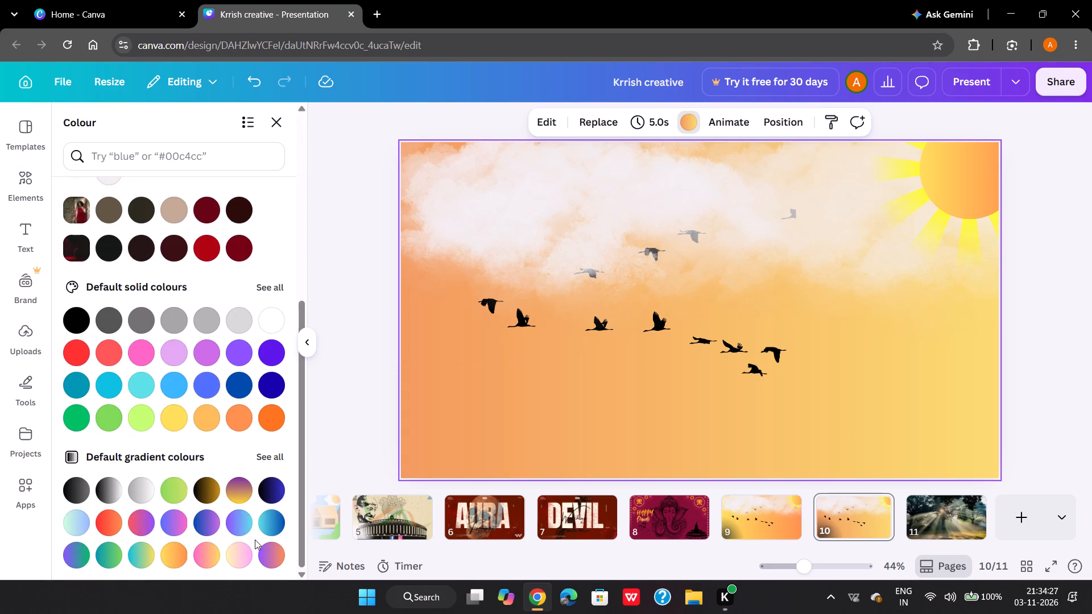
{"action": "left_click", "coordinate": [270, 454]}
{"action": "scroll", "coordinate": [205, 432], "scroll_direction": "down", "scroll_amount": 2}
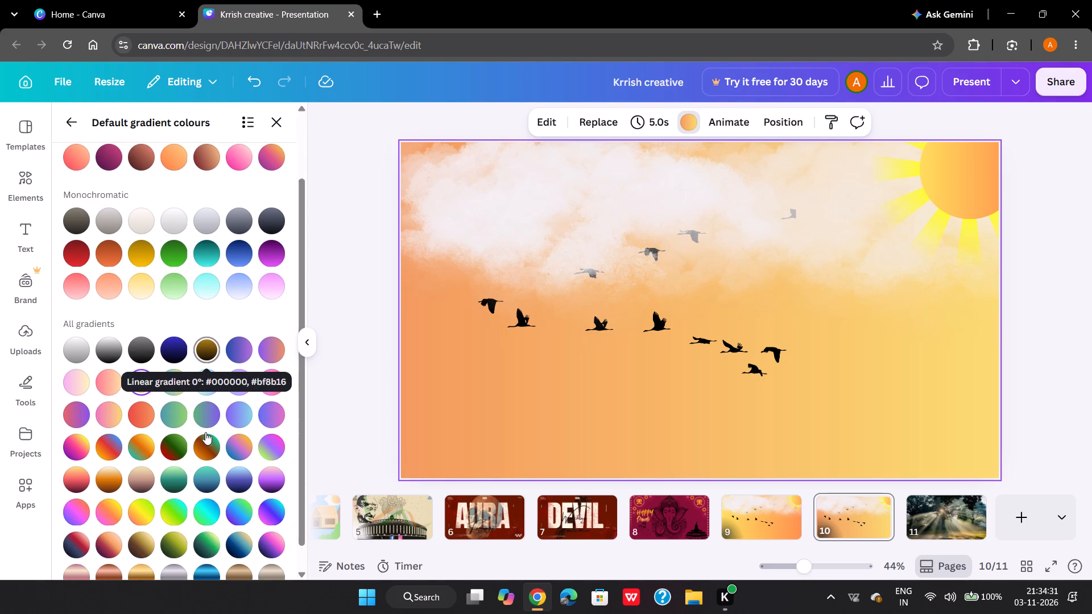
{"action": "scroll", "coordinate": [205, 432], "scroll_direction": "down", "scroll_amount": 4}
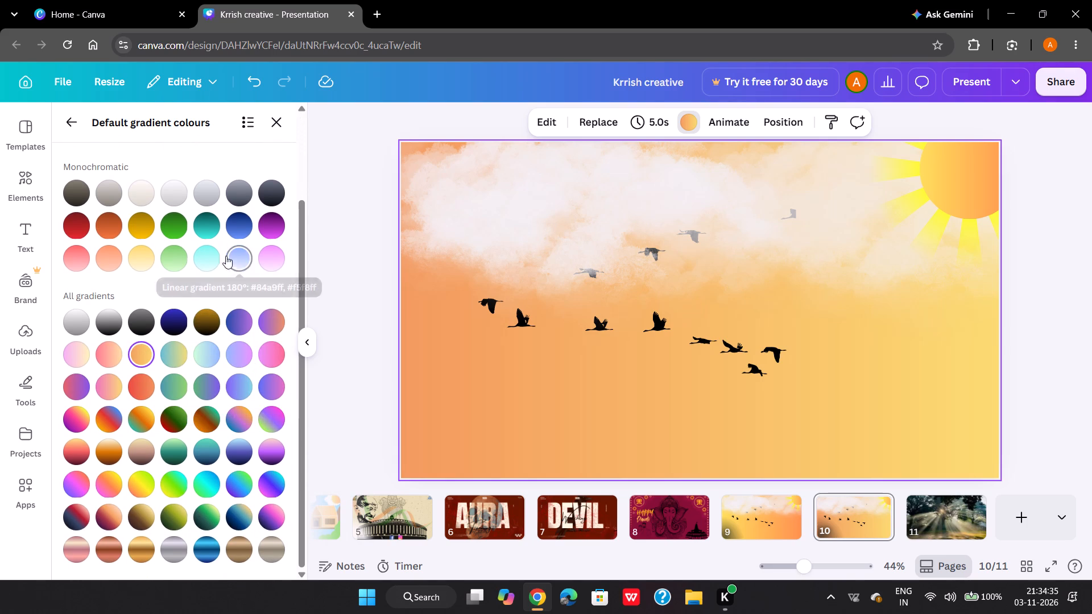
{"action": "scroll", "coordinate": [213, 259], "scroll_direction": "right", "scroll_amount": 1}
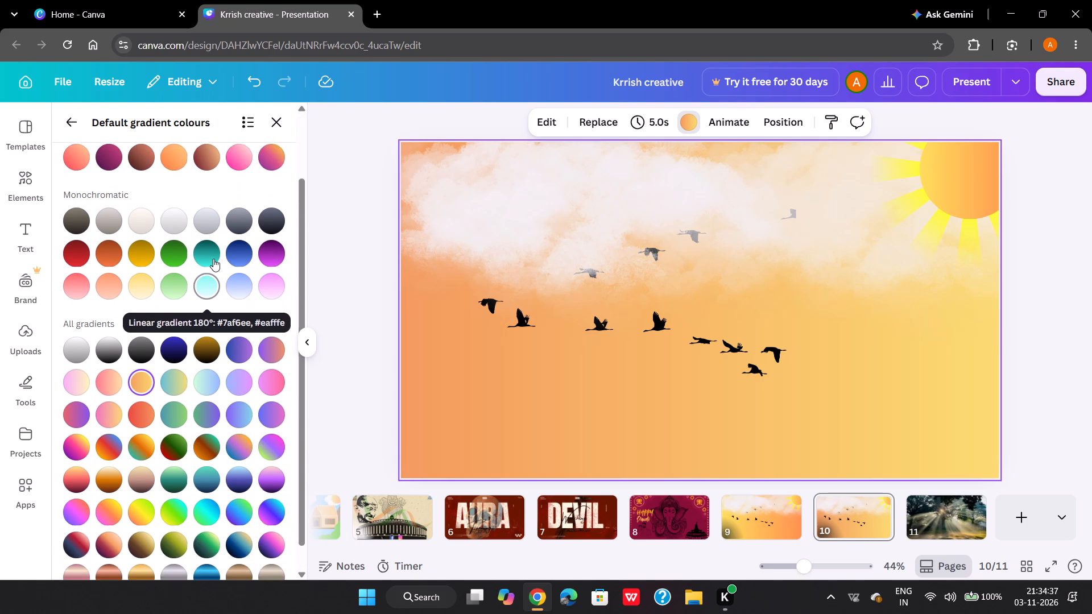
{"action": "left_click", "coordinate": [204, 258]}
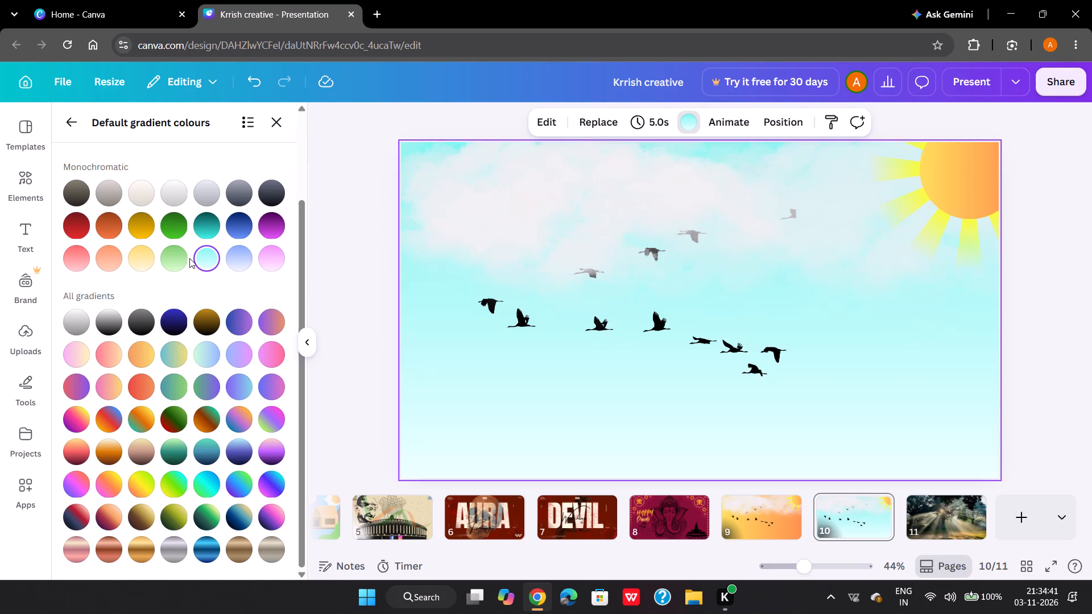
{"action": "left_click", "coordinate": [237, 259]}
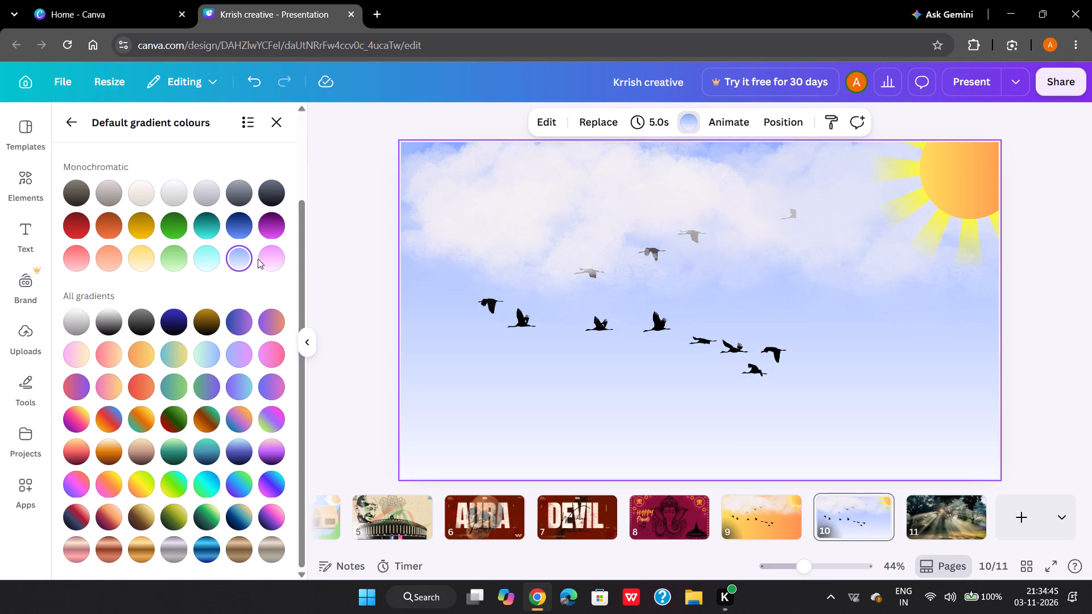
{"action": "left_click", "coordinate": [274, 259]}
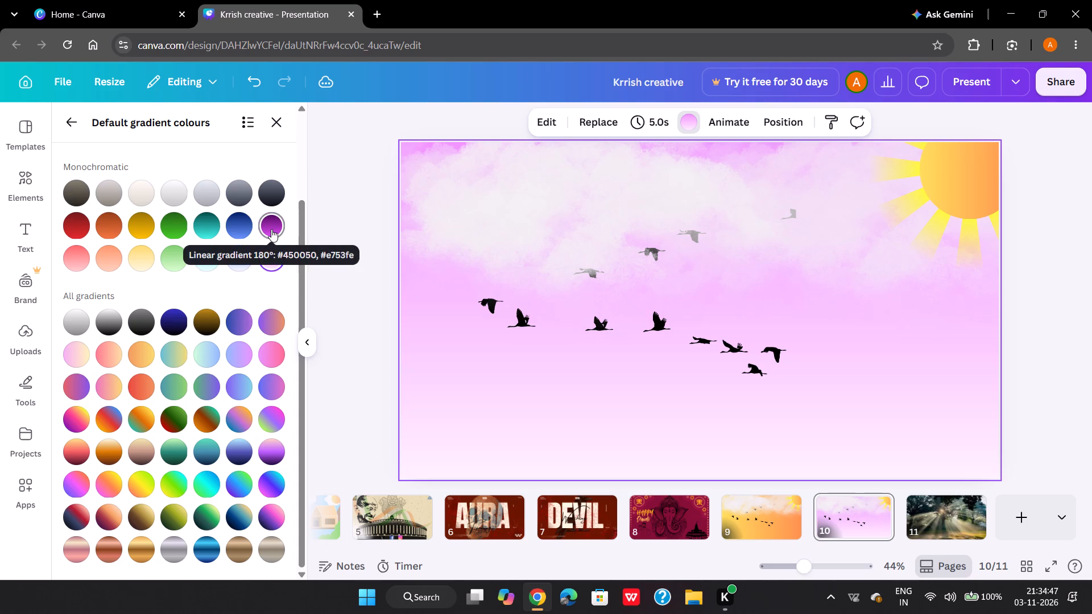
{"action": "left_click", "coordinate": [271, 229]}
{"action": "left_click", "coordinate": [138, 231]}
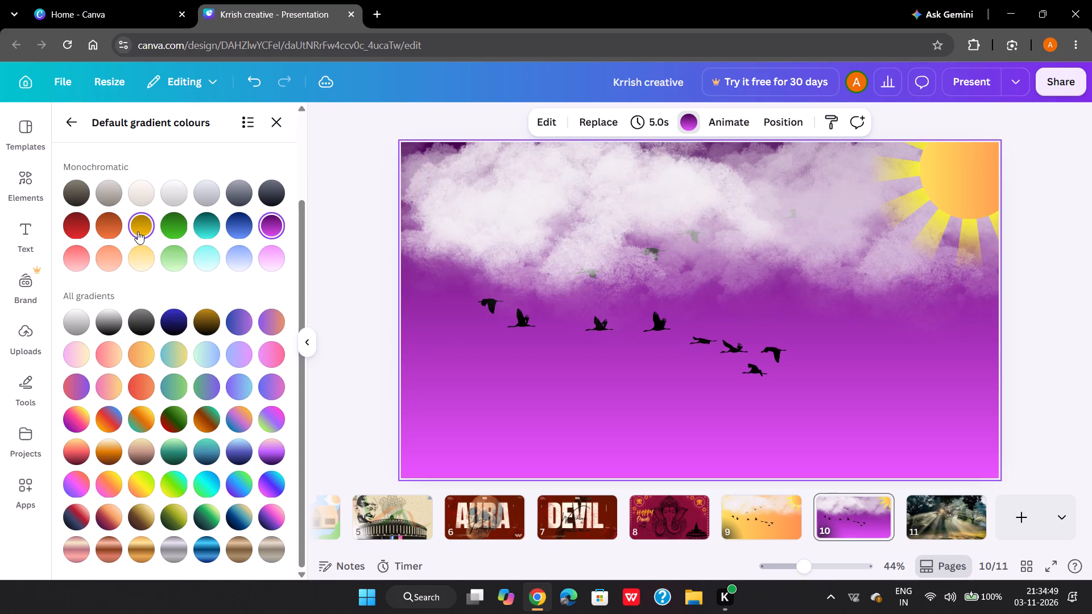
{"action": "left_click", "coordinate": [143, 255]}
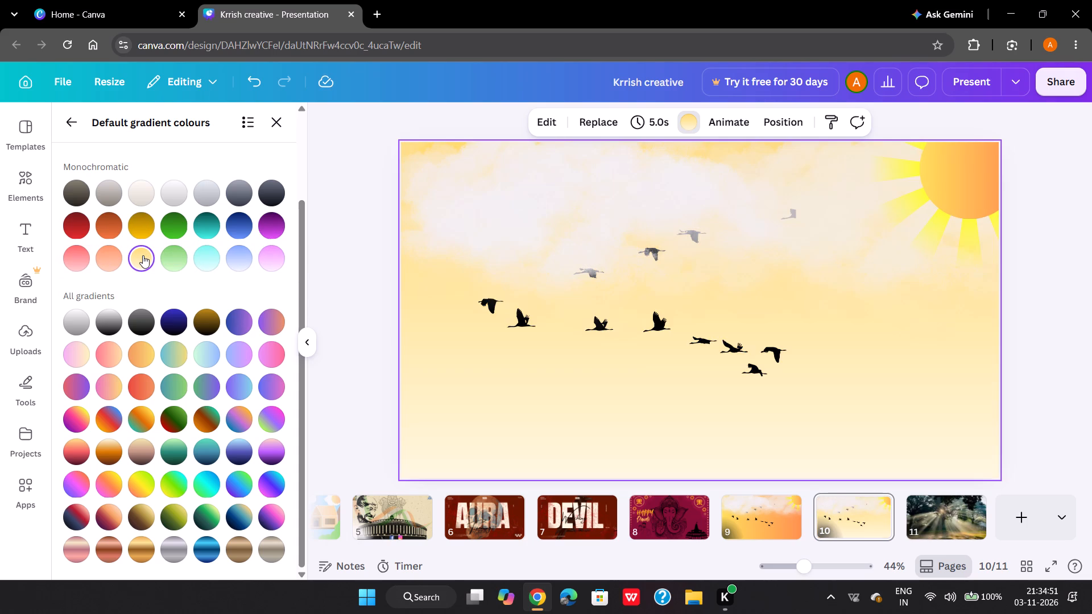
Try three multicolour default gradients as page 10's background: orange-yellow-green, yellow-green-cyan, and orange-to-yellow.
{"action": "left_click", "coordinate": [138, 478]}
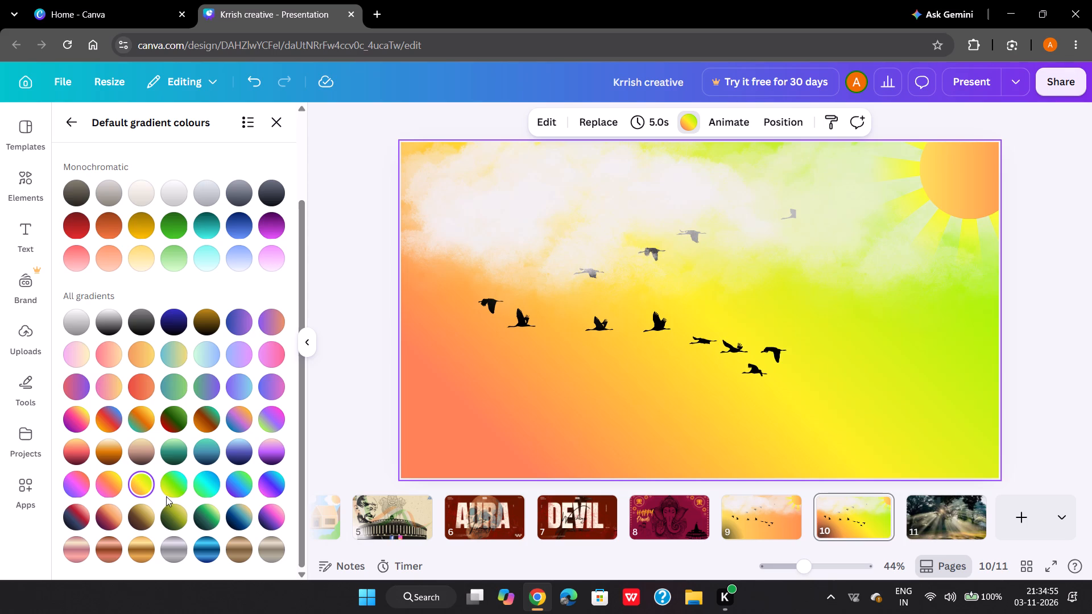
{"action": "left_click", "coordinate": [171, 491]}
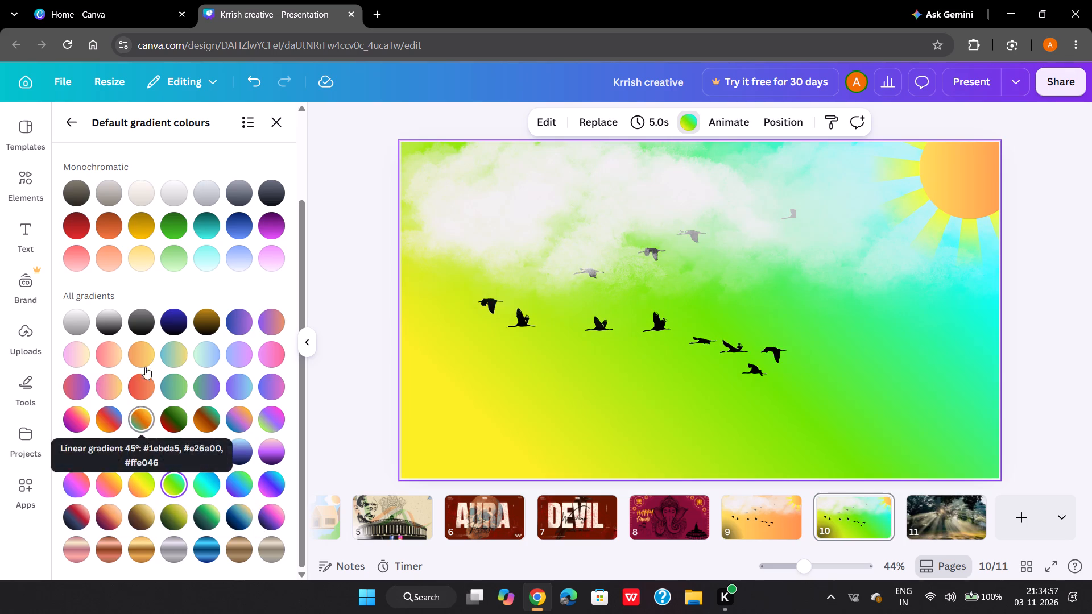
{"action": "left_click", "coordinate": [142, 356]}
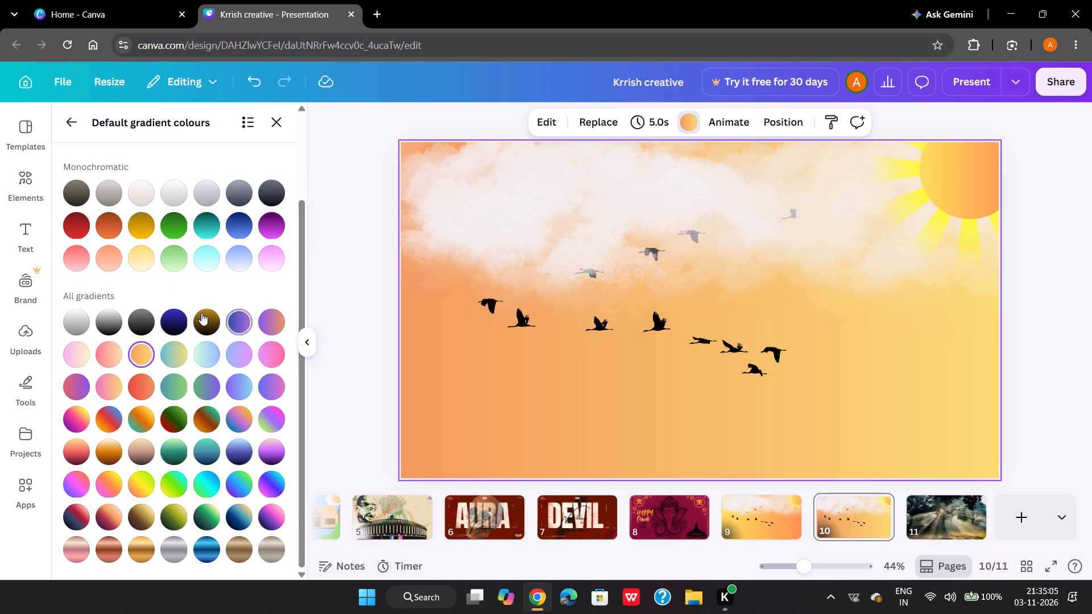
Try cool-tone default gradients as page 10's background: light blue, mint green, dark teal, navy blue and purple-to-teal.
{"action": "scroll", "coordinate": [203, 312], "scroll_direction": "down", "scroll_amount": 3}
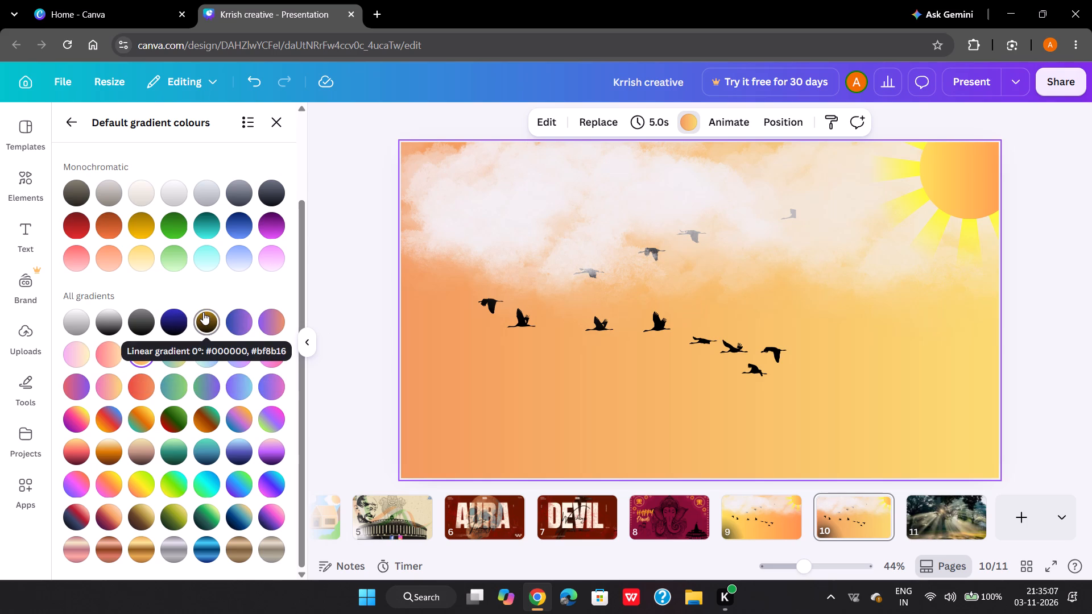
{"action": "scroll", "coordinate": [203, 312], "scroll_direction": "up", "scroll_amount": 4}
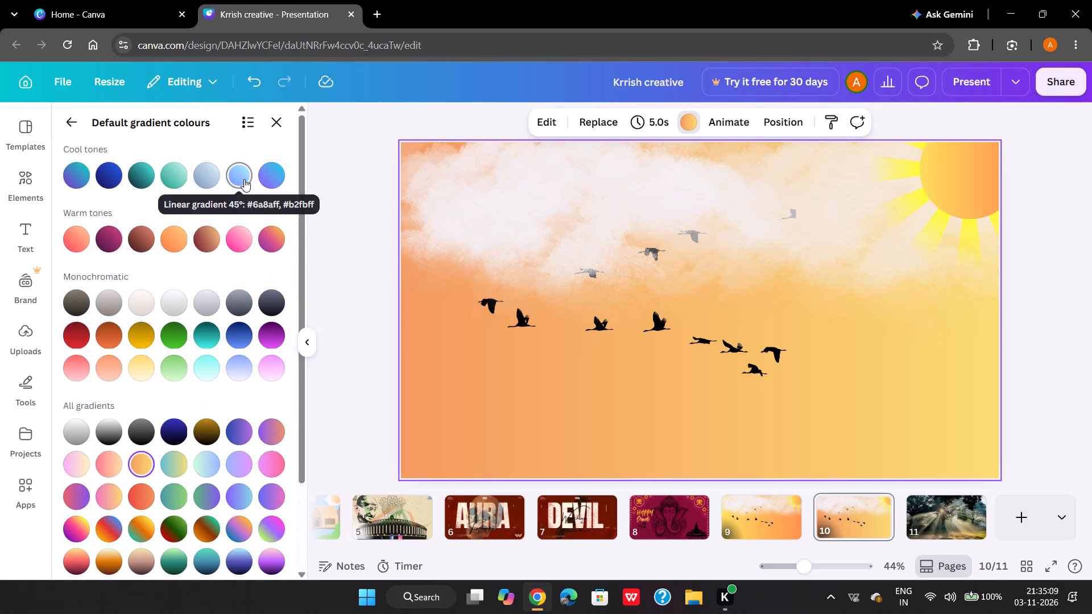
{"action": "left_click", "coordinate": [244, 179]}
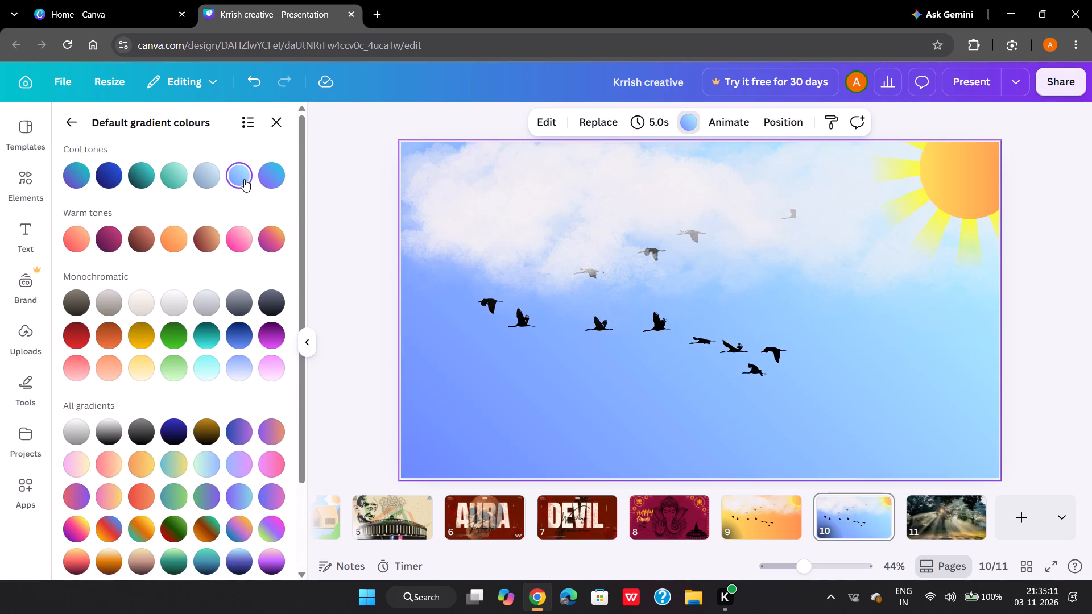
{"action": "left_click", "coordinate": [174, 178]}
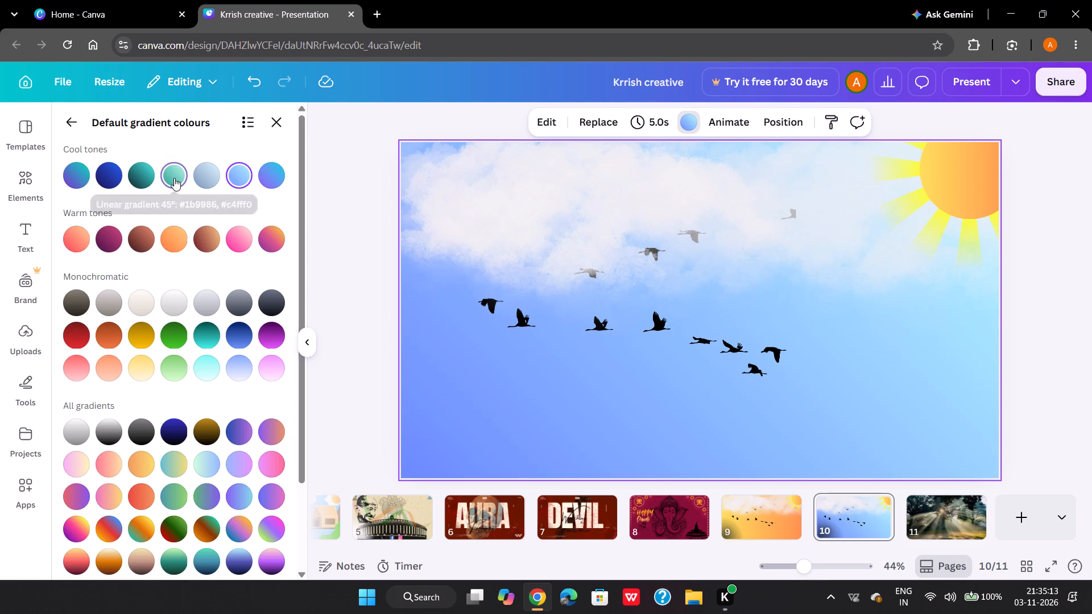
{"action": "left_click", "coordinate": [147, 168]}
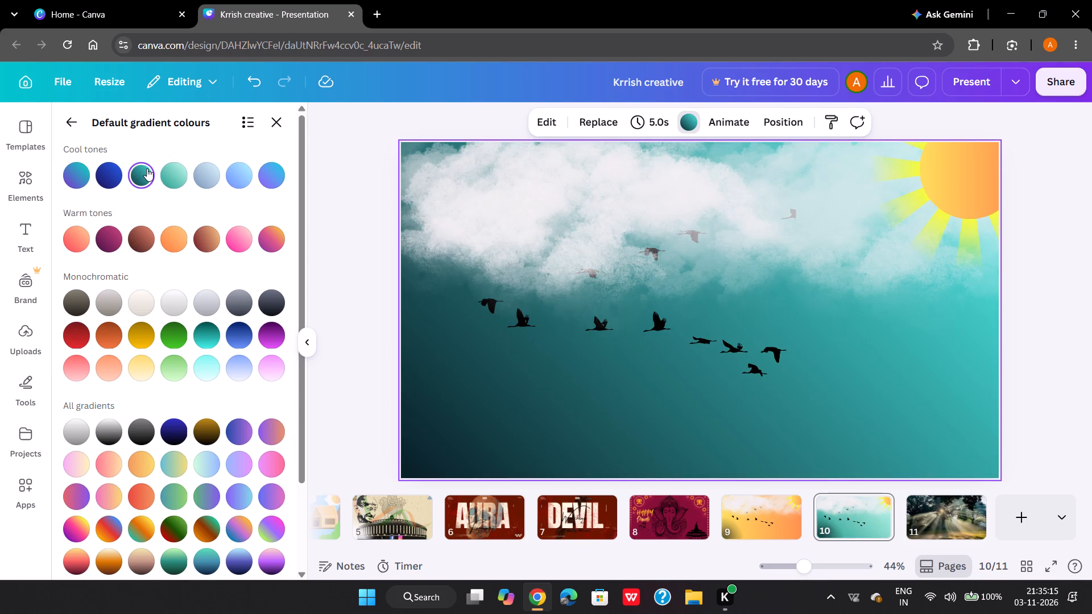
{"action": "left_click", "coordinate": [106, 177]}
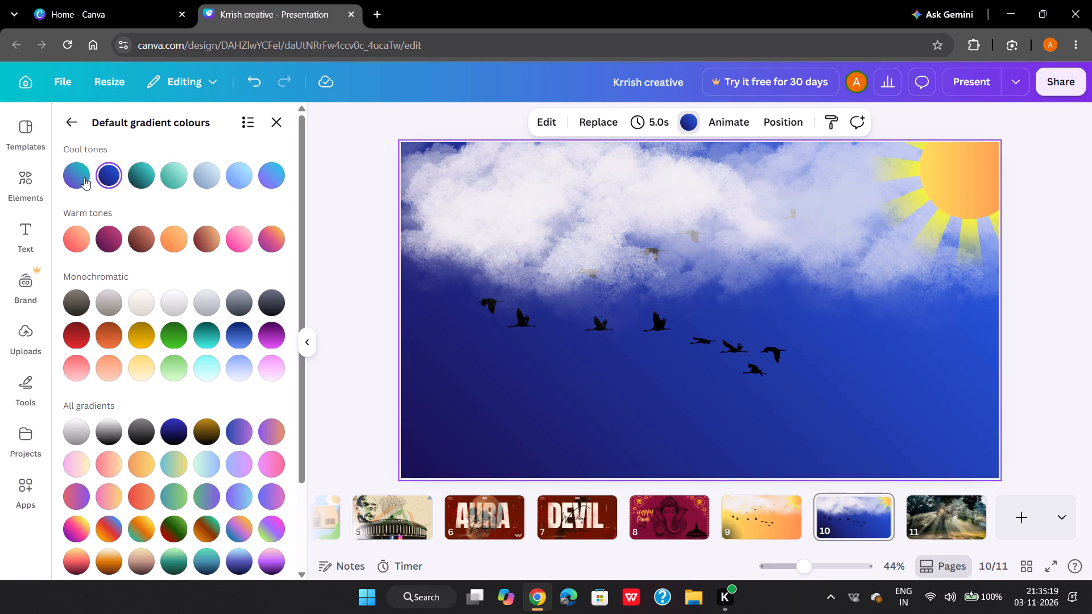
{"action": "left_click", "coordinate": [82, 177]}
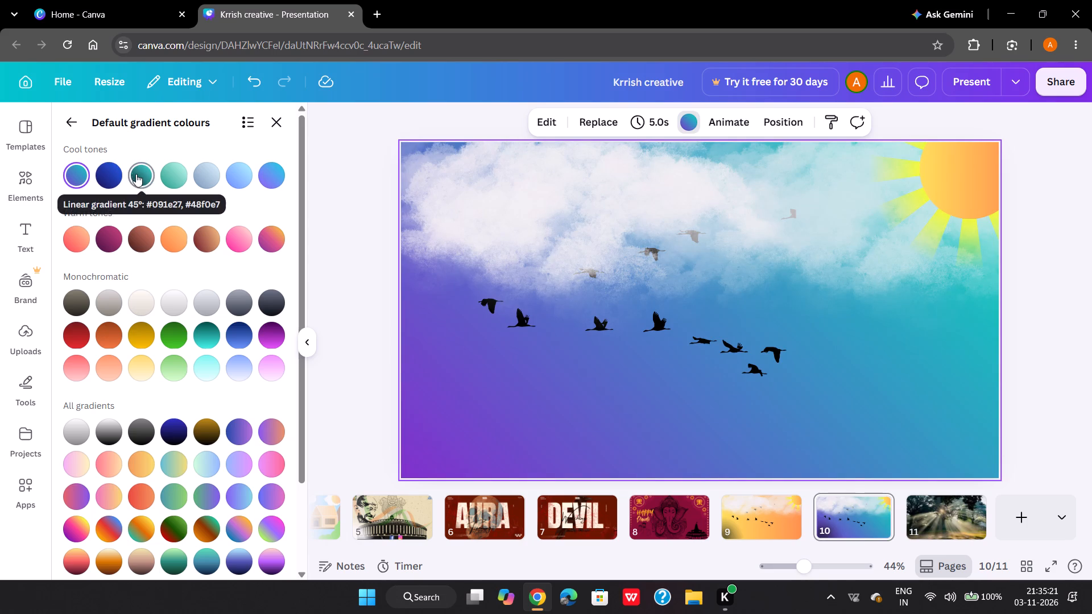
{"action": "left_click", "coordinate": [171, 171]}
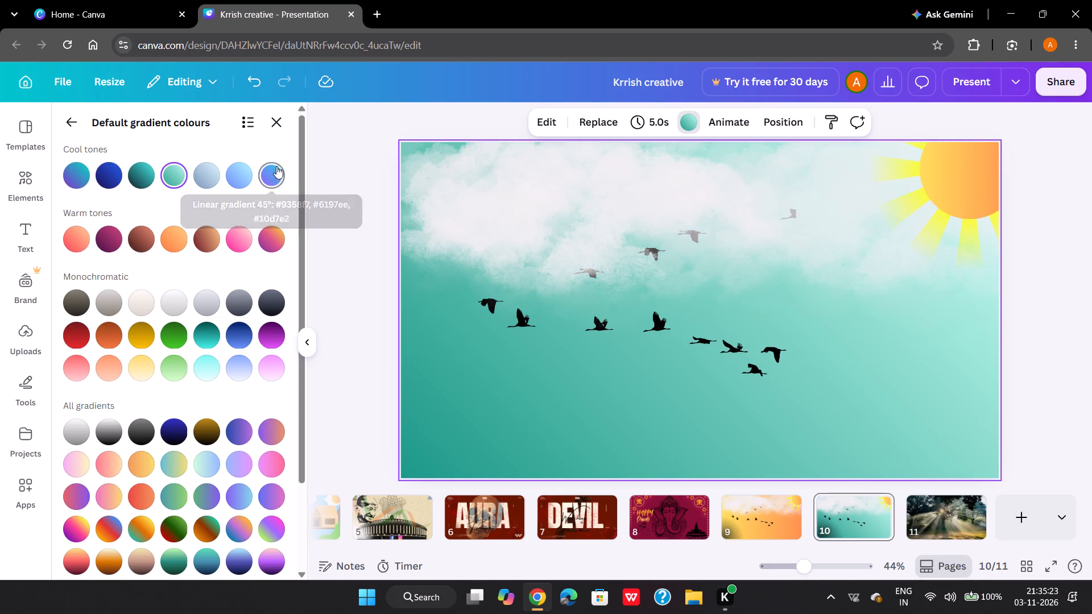
Set page 10's background to the cool-tone 45° linear gradient #9358f7, #6197ee, #10d7e2 and close the gradient colours.
{"action": "left_click", "coordinate": [268, 173]}
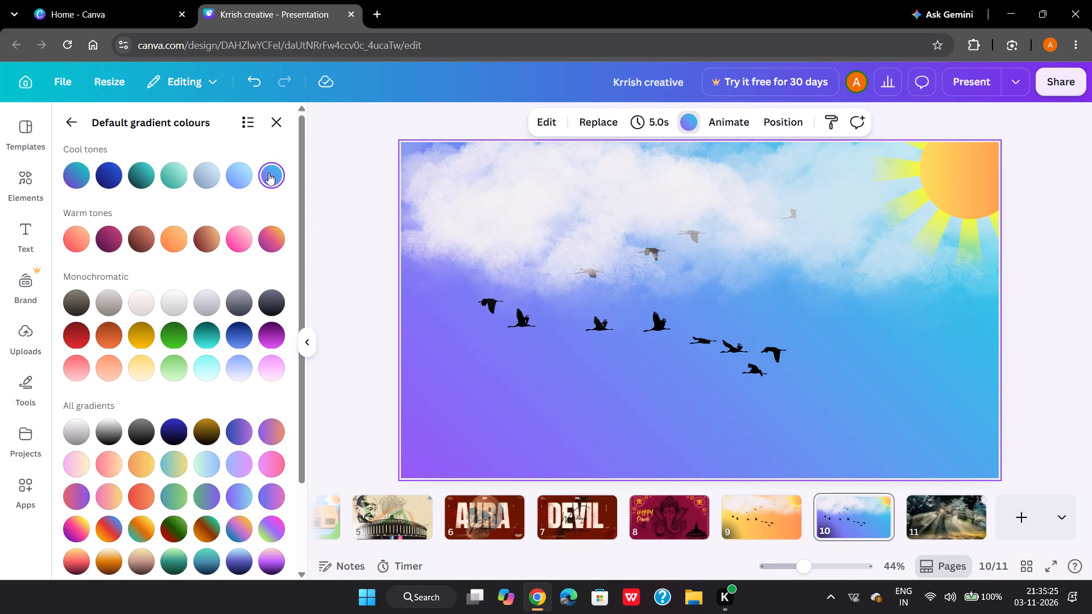
{"action": "left_click", "coordinate": [280, 115]}
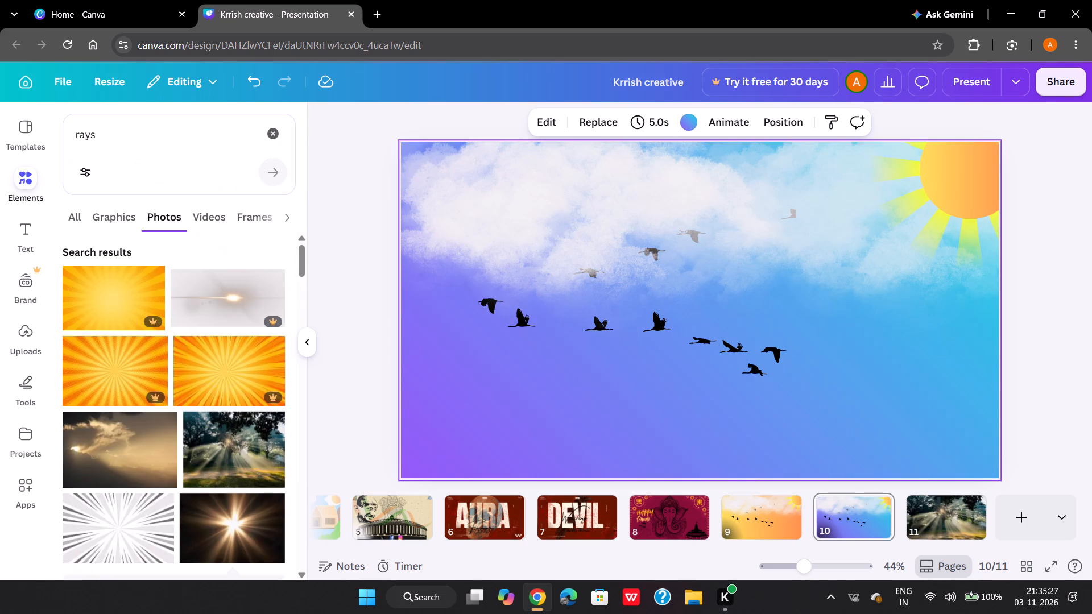
Look through the photo results for "rays" for another light-ray image.
{"action": "scroll", "coordinate": [209, 333], "scroll_direction": "down", "scroll_amount": 3}
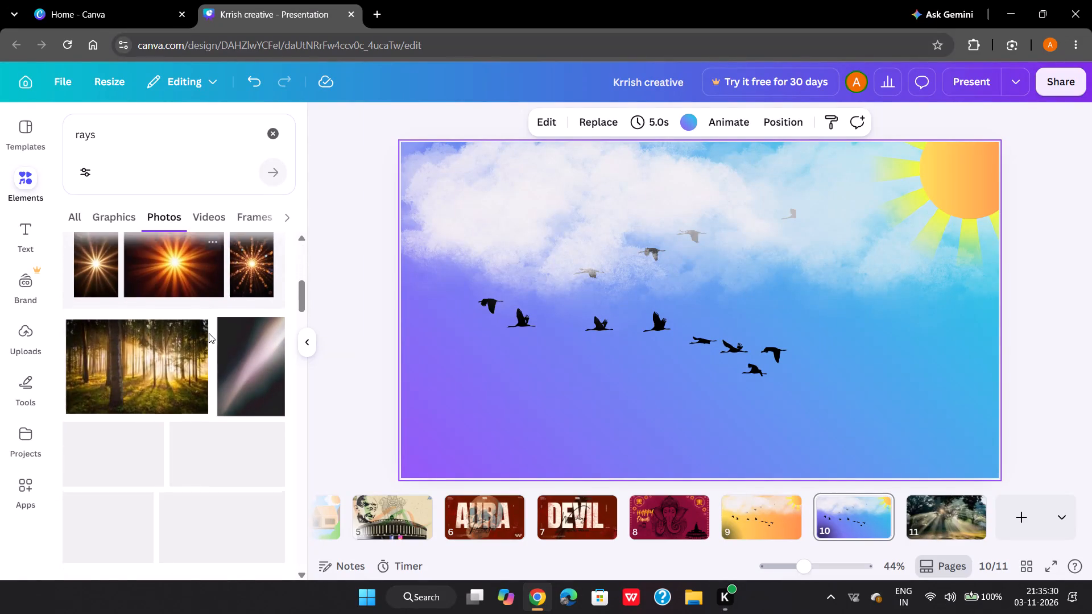
{"action": "scroll", "coordinate": [209, 333], "scroll_direction": "down", "scroll_amount": 5}
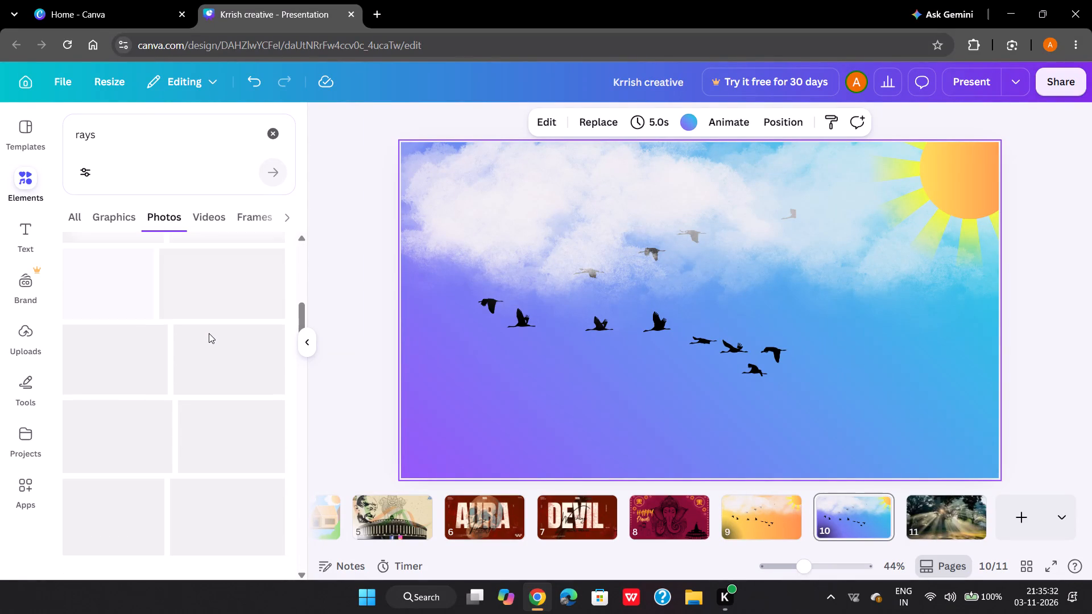
{"action": "scroll", "coordinate": [209, 333], "scroll_direction": "down", "scroll_amount": 6}
{"action": "scroll", "coordinate": [209, 333], "scroll_direction": "up", "scroll_amount": 6}
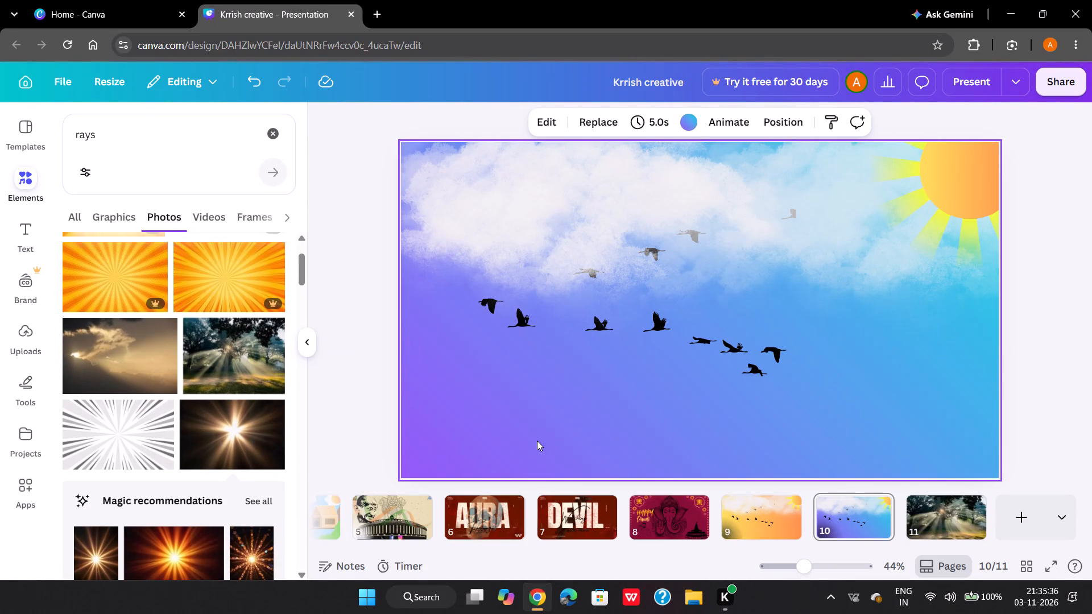
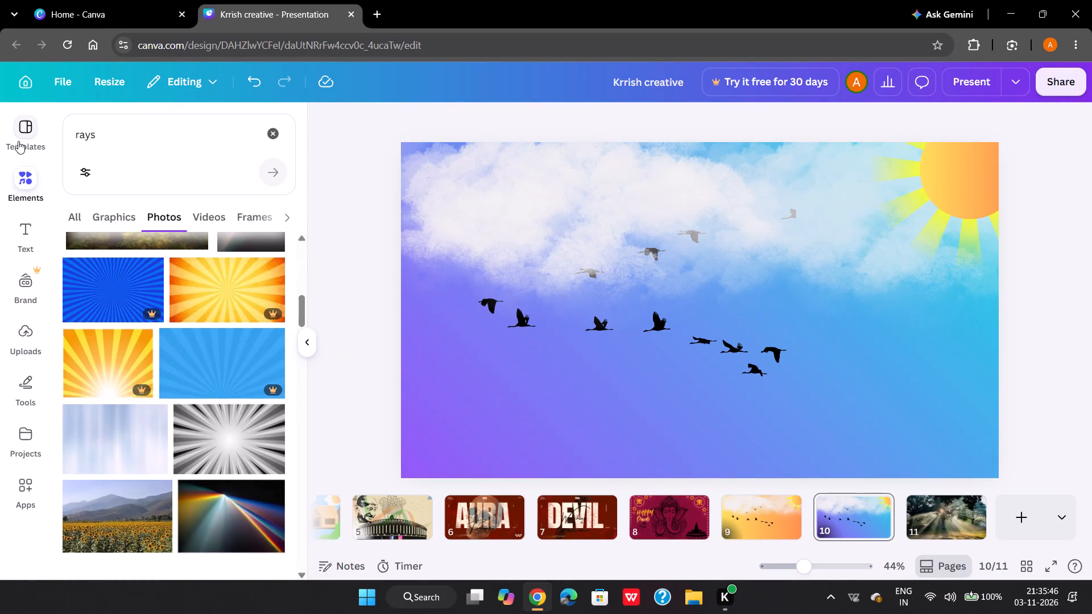
Look through the template results for "rays" for a usable light-ray design.
{"action": "left_click", "coordinate": [18, 141]}
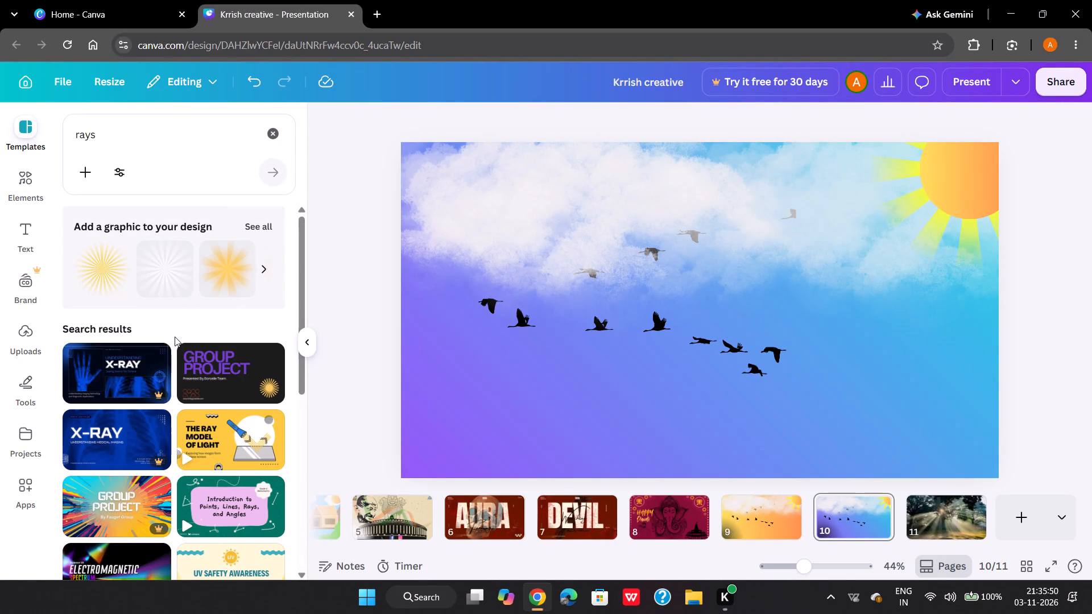
{"action": "scroll", "coordinate": [174, 337], "scroll_direction": "down", "scroll_amount": 3}
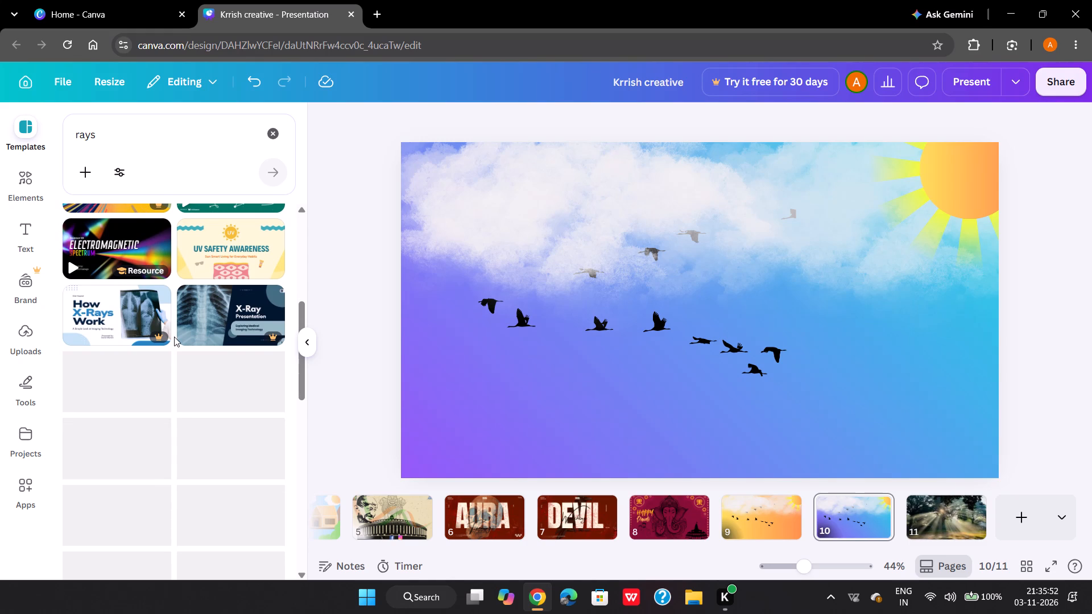
{"action": "scroll", "coordinate": [174, 337], "scroll_direction": "down", "scroll_amount": 2}
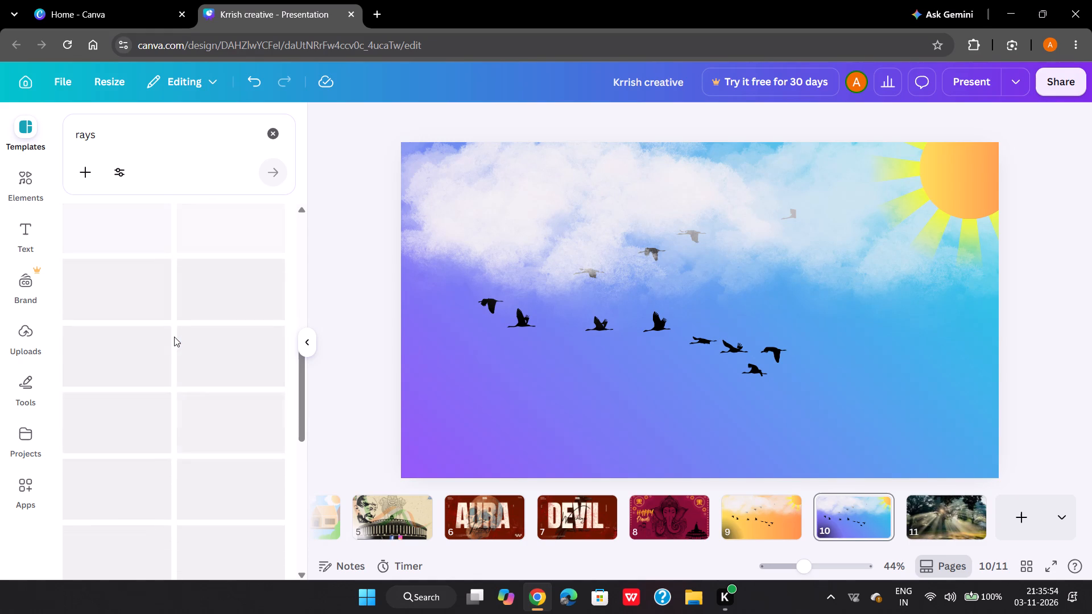
{"action": "scroll", "coordinate": [174, 337], "scroll_direction": "down", "scroll_amount": 3}
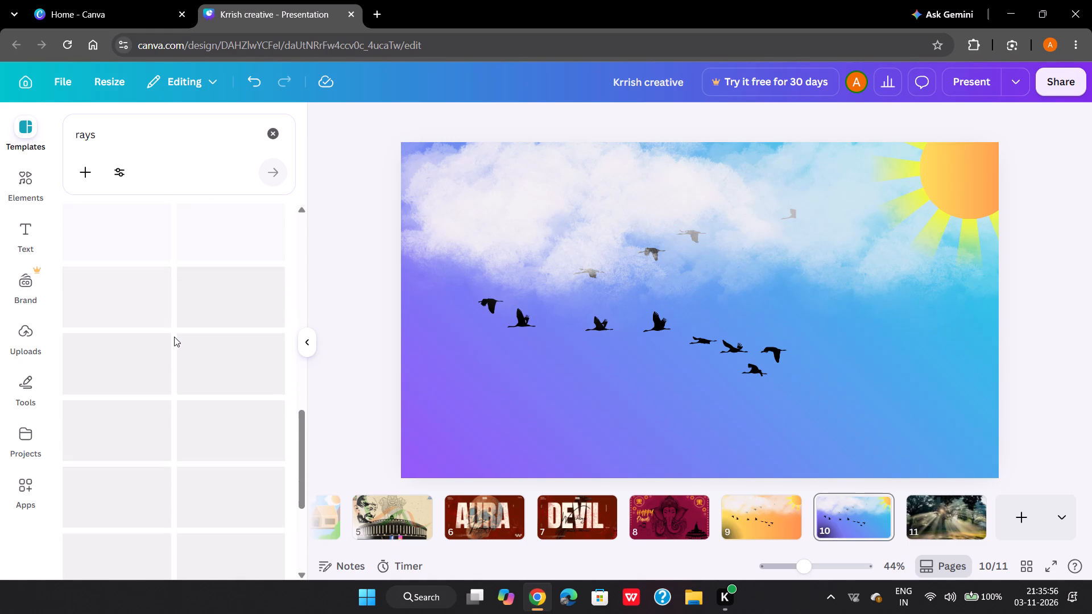
{"action": "scroll", "coordinate": [174, 337], "scroll_direction": "up", "scroll_amount": 8}
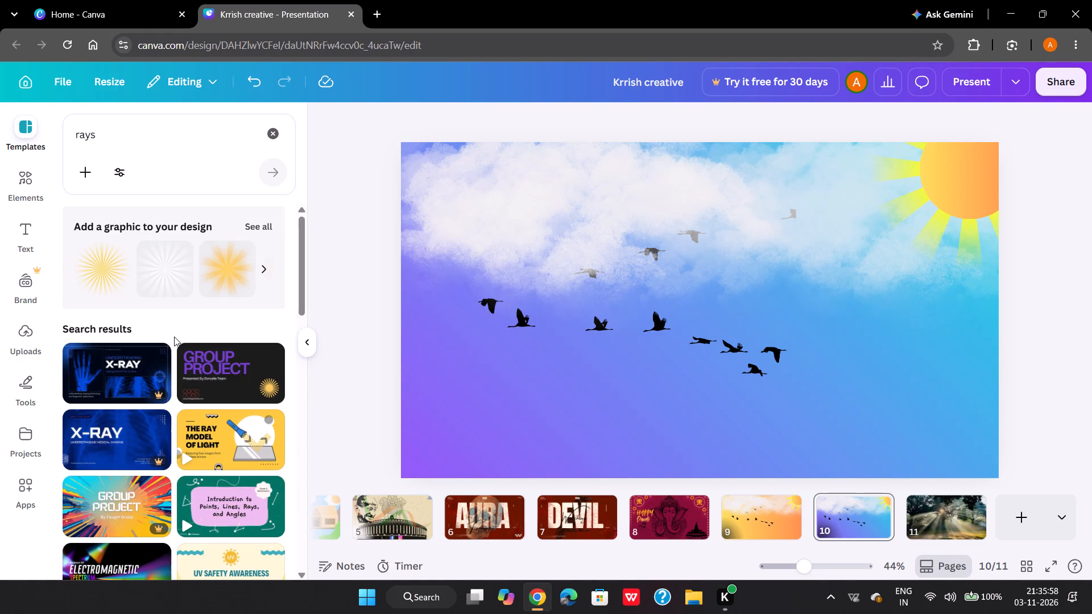
{"action": "scroll", "coordinate": [174, 337], "scroll_direction": "up", "scroll_amount": 1}
{"action": "scroll", "coordinate": [174, 337], "scroll_direction": "down", "scroll_amount": 3}
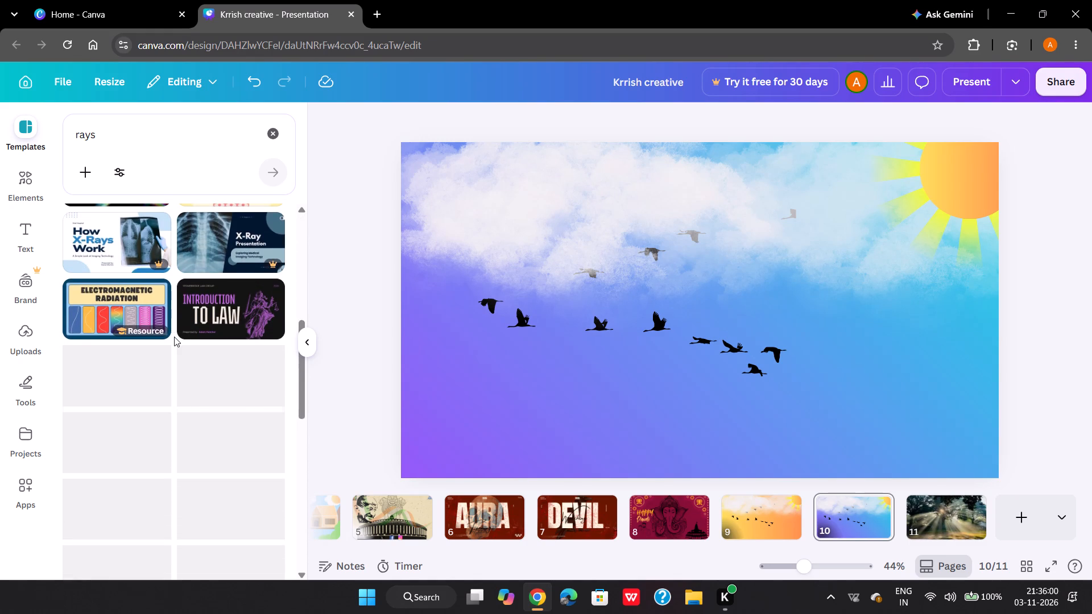
{"action": "scroll", "coordinate": [174, 337], "scroll_direction": "down", "scroll_amount": 3}
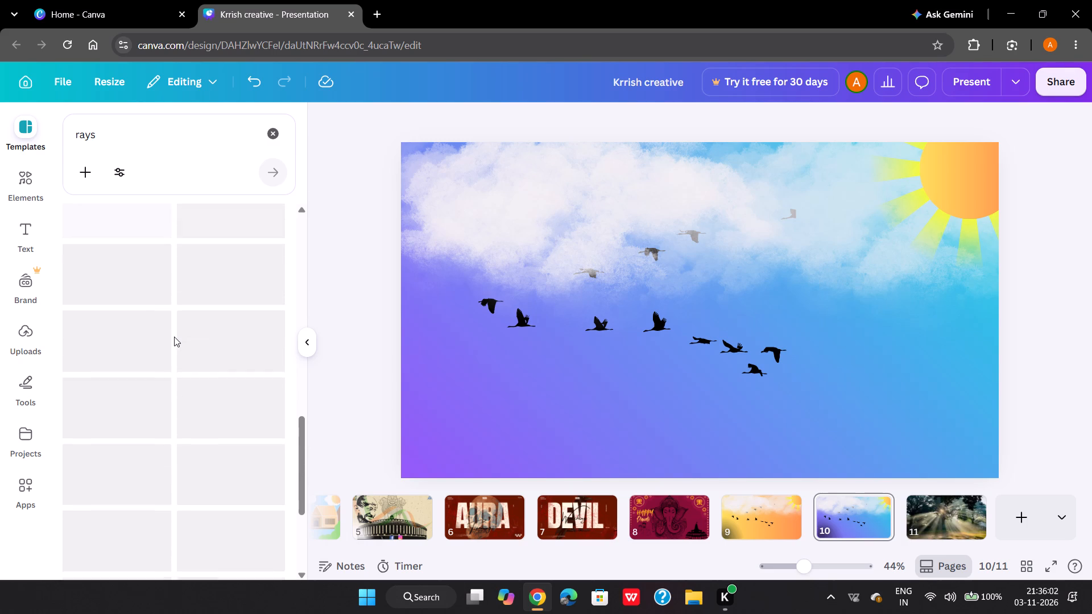
{"action": "scroll", "coordinate": [174, 337], "scroll_direction": "down", "scroll_amount": 3}
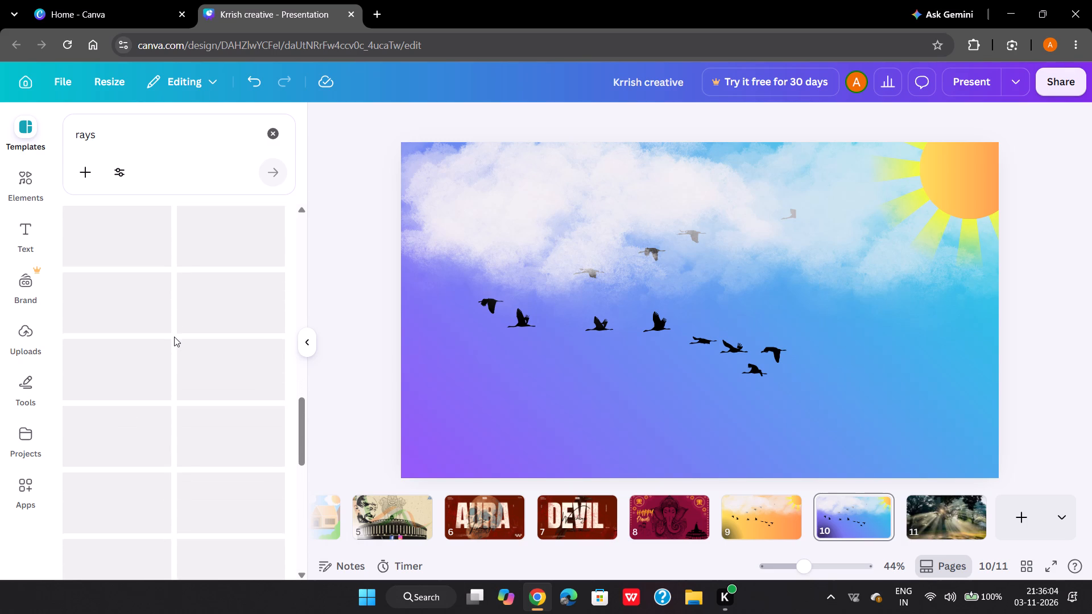
{"action": "scroll", "coordinate": [174, 337], "scroll_direction": "down", "scroll_amount": 1}
{"action": "scroll", "coordinate": [174, 337], "scroll_direction": "up", "scroll_amount": 15}
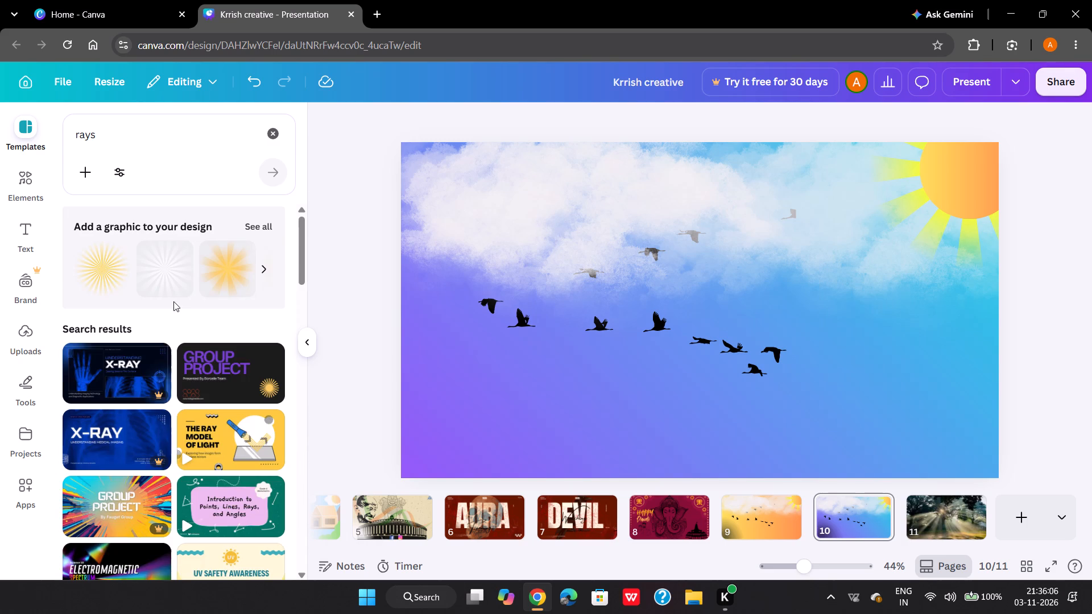
Look further through the element photo results for "rays" for another light-ray image.
{"action": "left_click", "coordinate": [22, 194]}
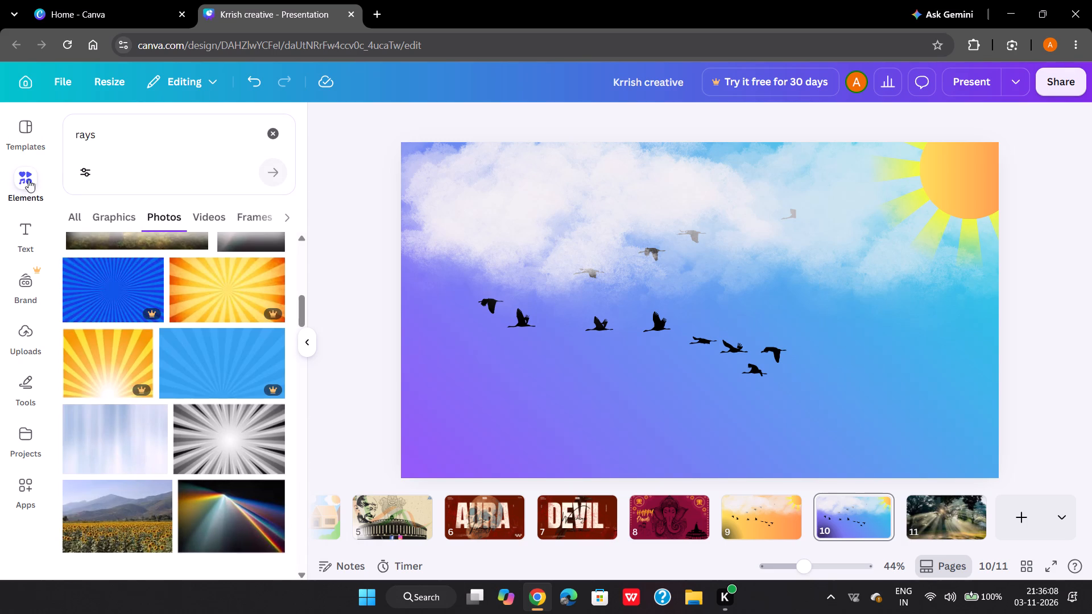
{"action": "scroll", "coordinate": [165, 262], "scroll_direction": "down", "scroll_amount": 2}
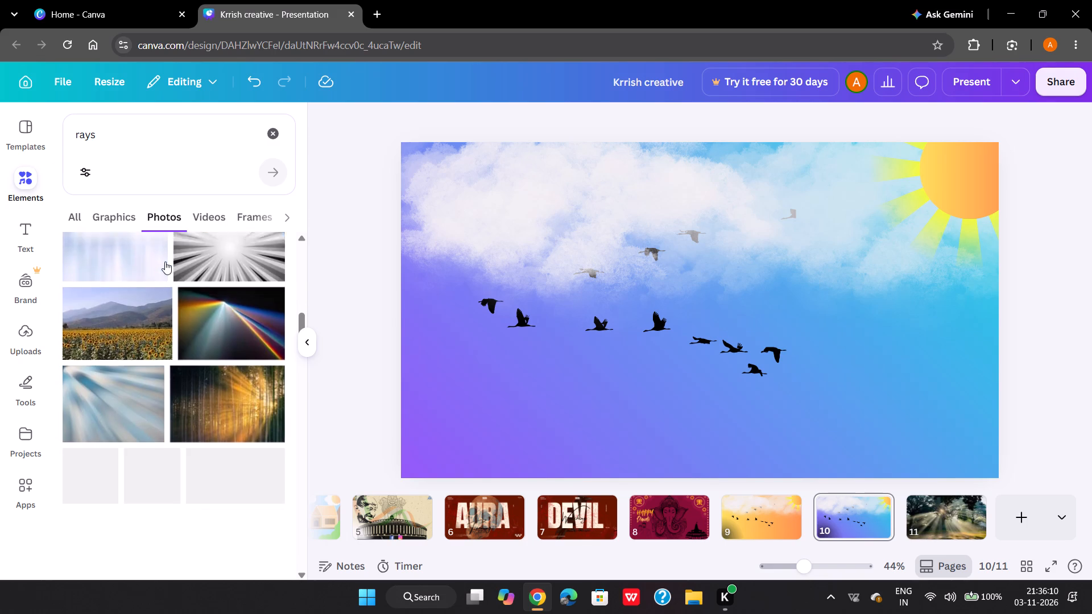
{"action": "scroll", "coordinate": [165, 262], "scroll_direction": "down", "scroll_amount": 4}
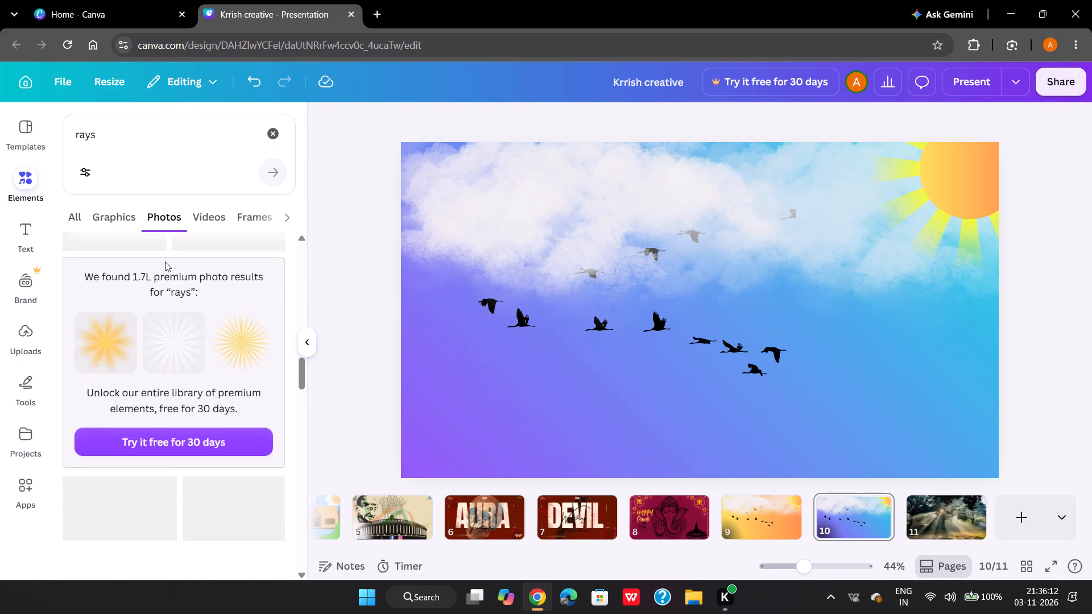
{"action": "scroll", "coordinate": [165, 262], "scroll_direction": "down", "scroll_amount": 4}
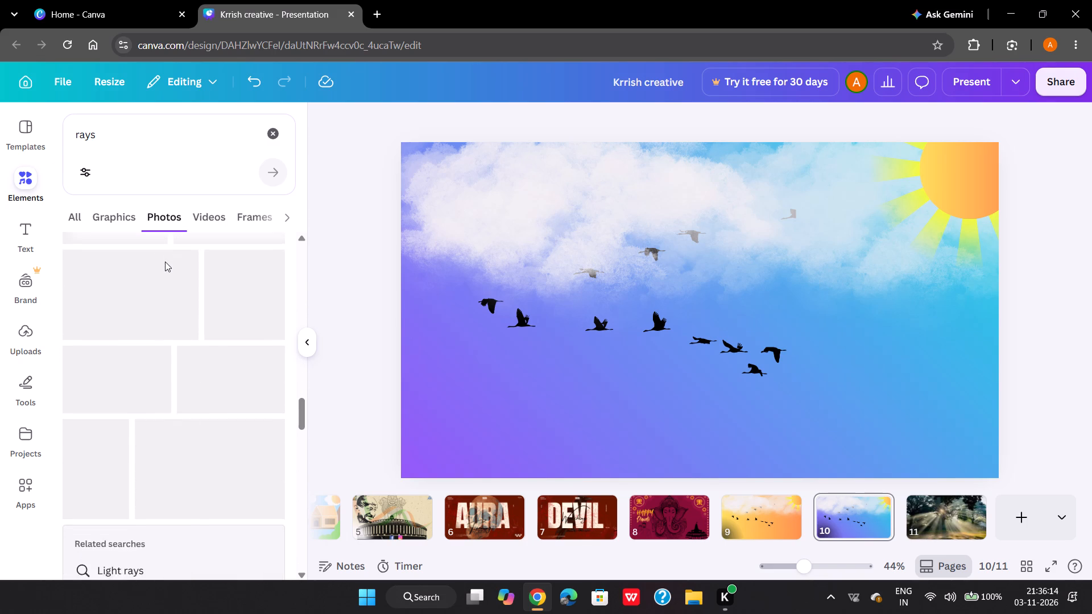
{"action": "scroll", "coordinate": [165, 262], "scroll_direction": "down", "scroll_amount": 9}
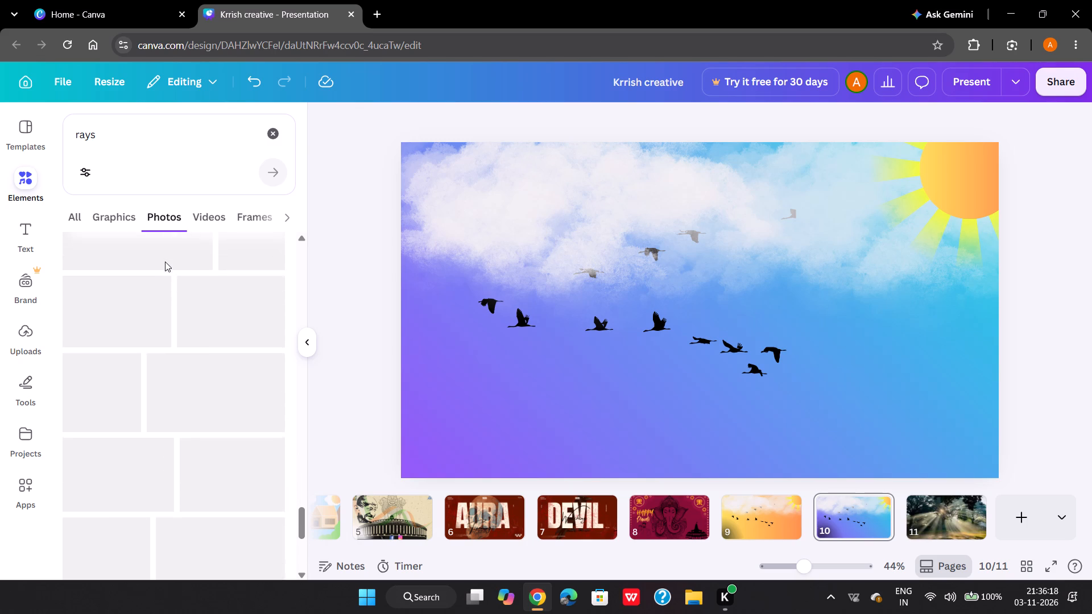
{"action": "scroll", "coordinate": [165, 262], "scroll_direction": "down", "scroll_amount": 4}
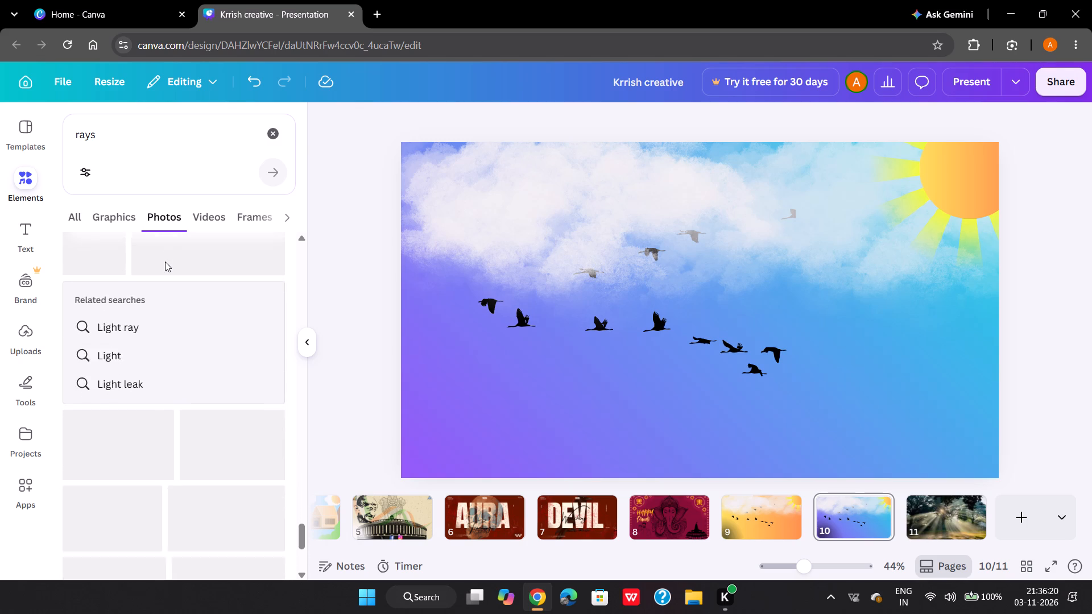
{"action": "scroll", "coordinate": [165, 262], "scroll_direction": "down", "scroll_amount": 6}
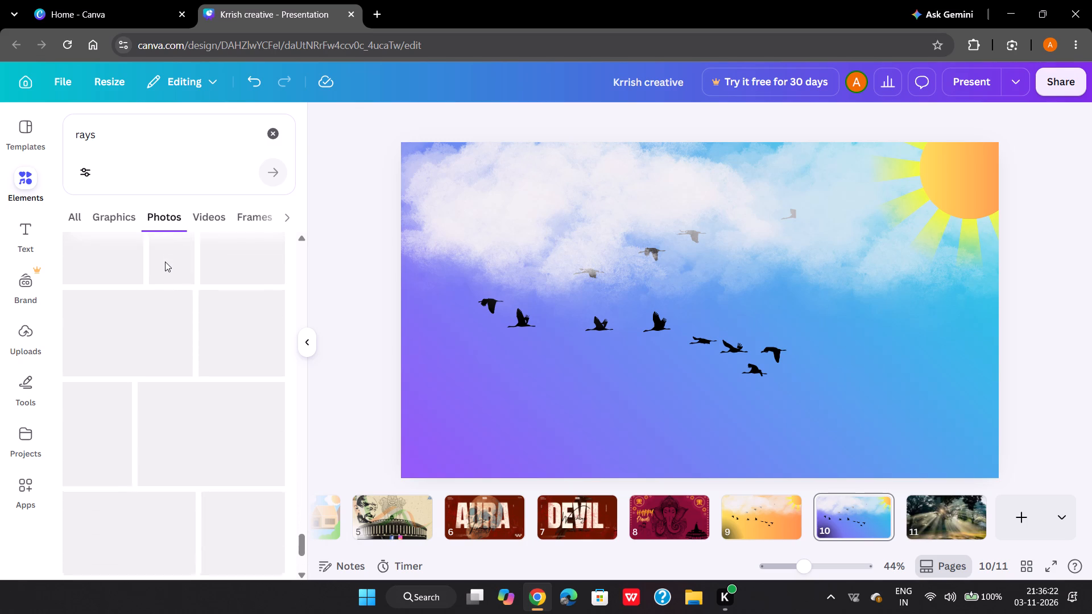
{"action": "scroll", "coordinate": [165, 262], "scroll_direction": "down", "scroll_amount": 15}
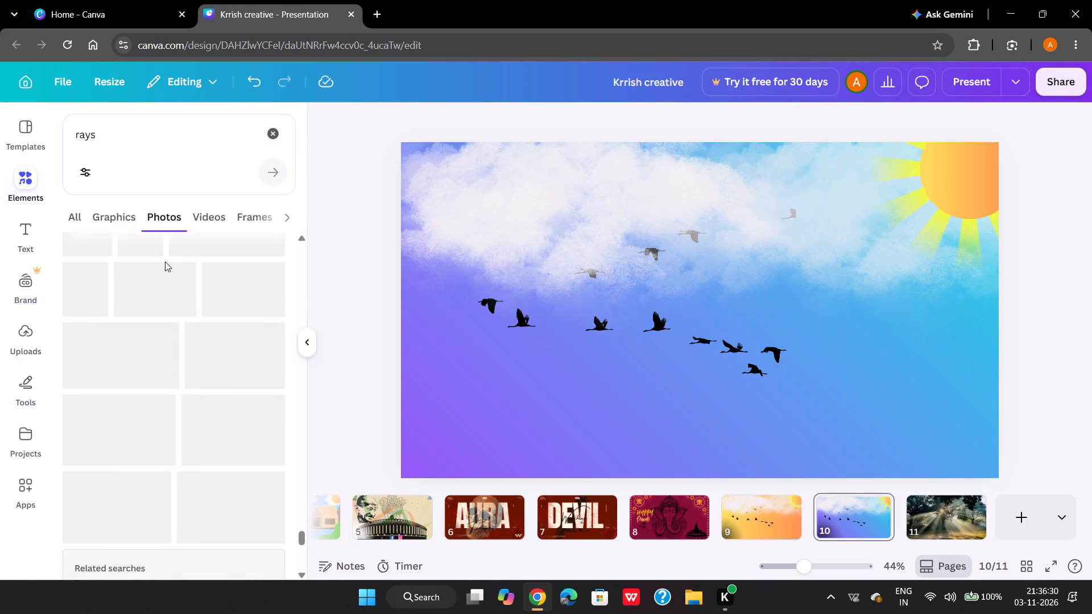
{"action": "scroll", "coordinate": [165, 262], "scroll_direction": "down", "scroll_amount": 1}
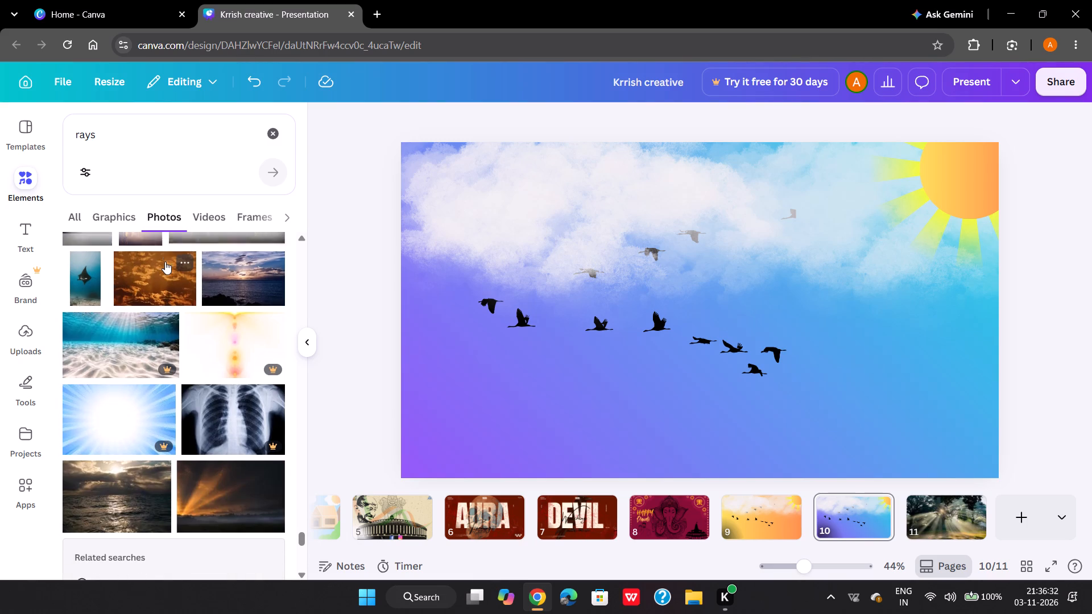
{"action": "scroll", "coordinate": [165, 262], "scroll_direction": "down", "scroll_amount": 1}
{"action": "scroll", "coordinate": [165, 262], "scroll_direction": "up", "scroll_amount": 2}
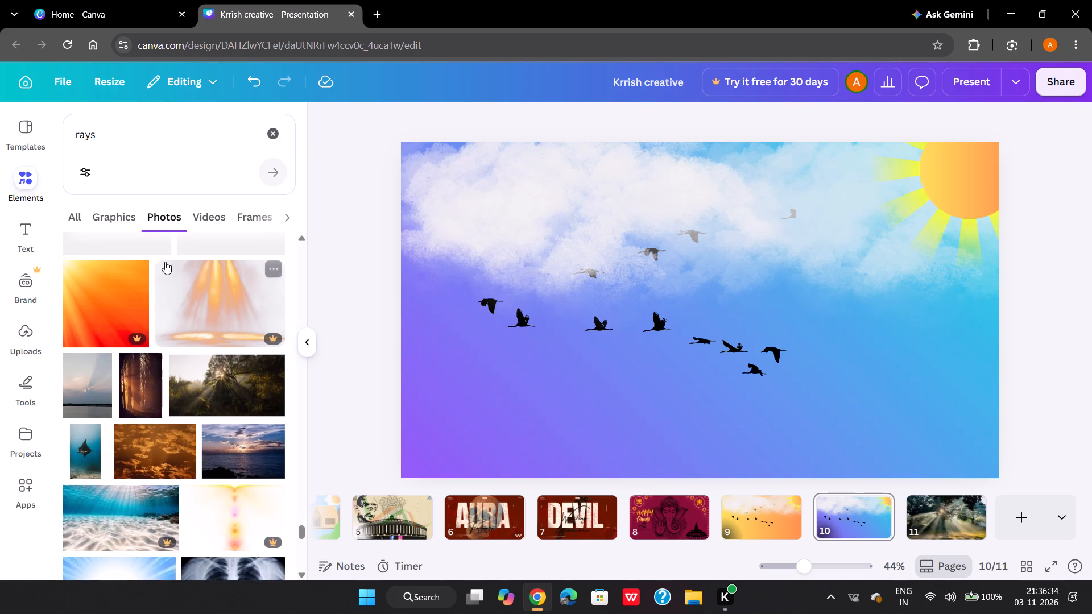
{"action": "scroll", "coordinate": [165, 262], "scroll_direction": "up", "scroll_amount": 3}
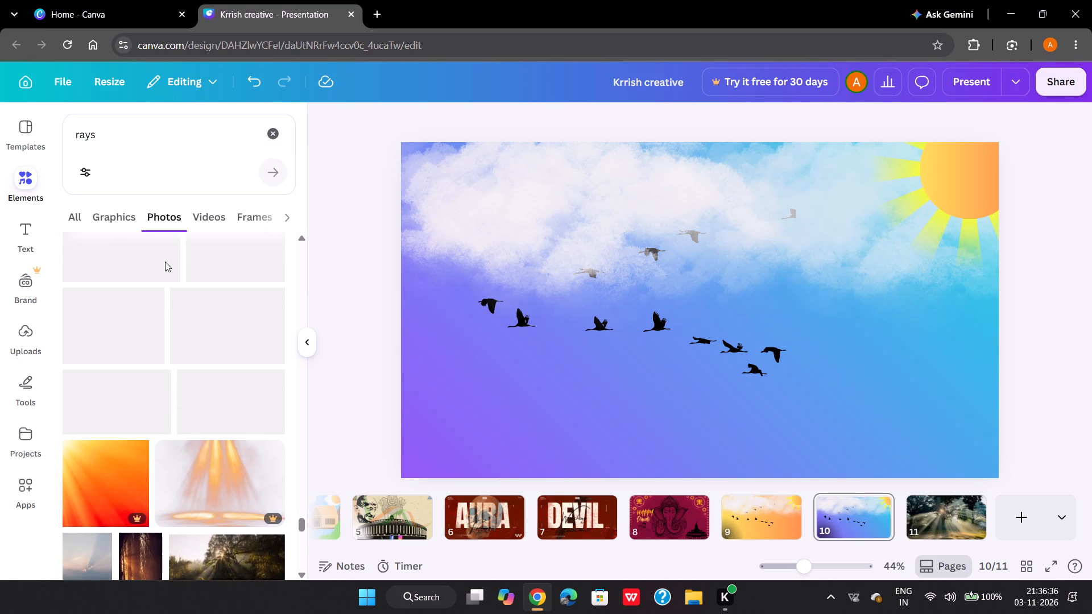
{"action": "scroll", "coordinate": [165, 262], "scroll_direction": "right", "scroll_amount": 1}
{"action": "scroll", "coordinate": [165, 262], "scroll_direction": "down", "scroll_amount": 2}
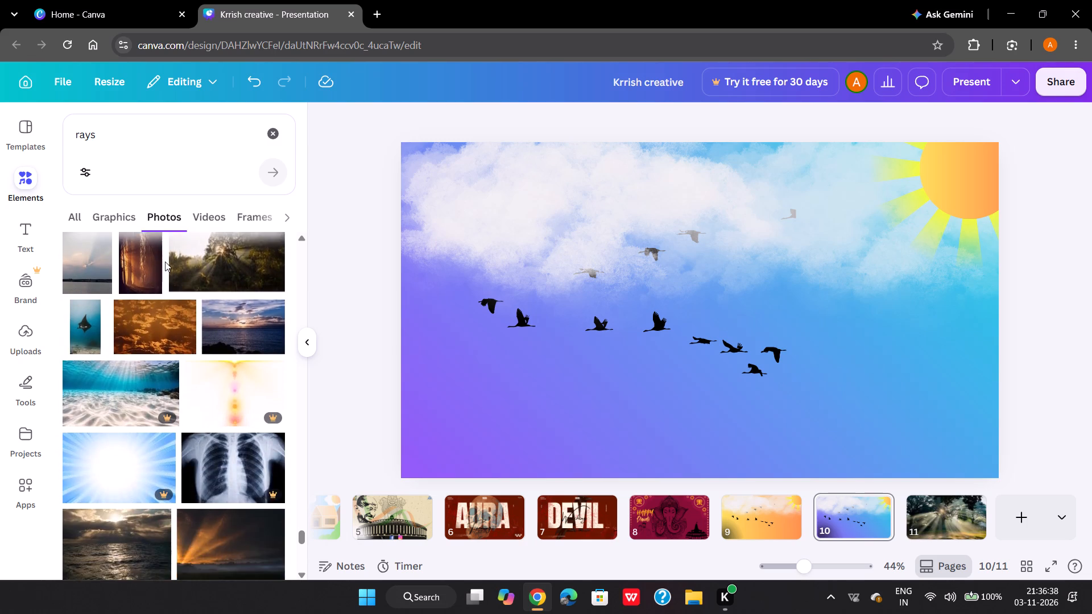
{"action": "scroll", "coordinate": [165, 262], "scroll_direction": "down", "scroll_amount": 2}
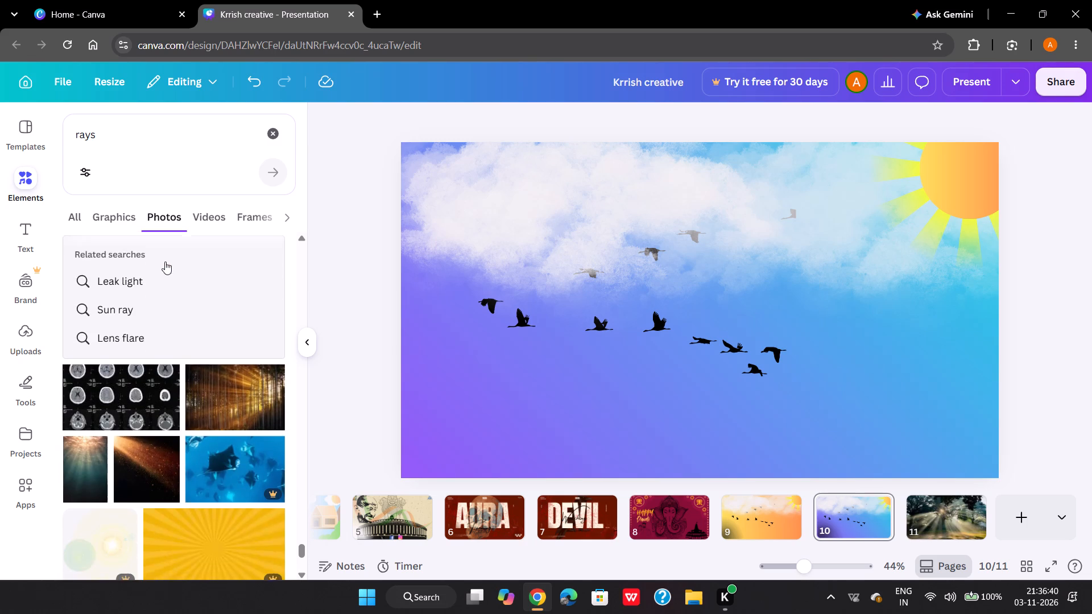
{"action": "scroll", "coordinate": [165, 262], "scroll_direction": "down", "scroll_amount": 2}
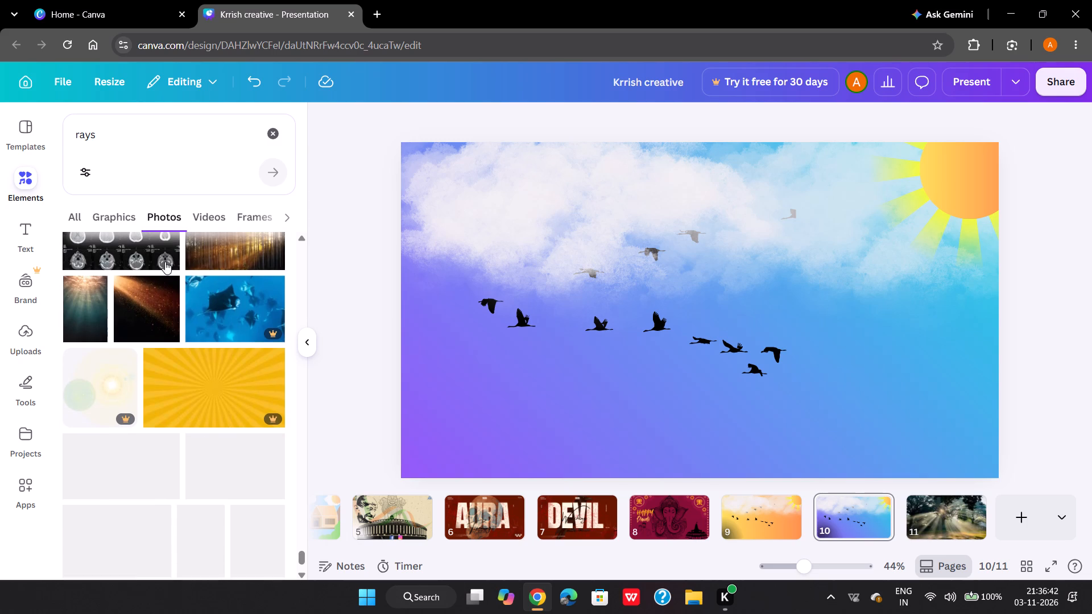
{"action": "scroll", "coordinate": [165, 262], "scroll_direction": "down", "scroll_amount": 1}
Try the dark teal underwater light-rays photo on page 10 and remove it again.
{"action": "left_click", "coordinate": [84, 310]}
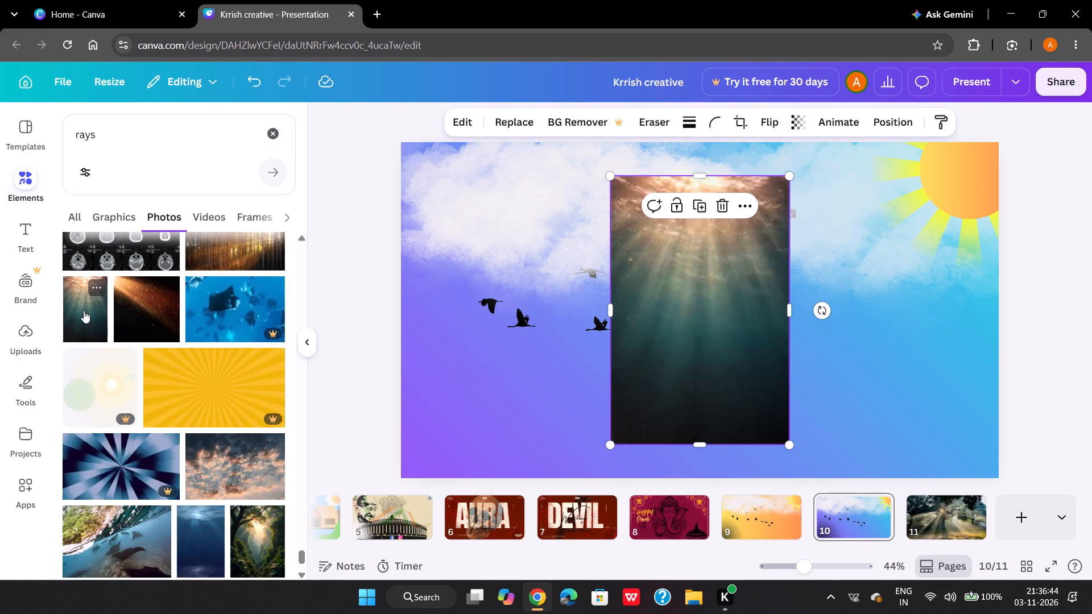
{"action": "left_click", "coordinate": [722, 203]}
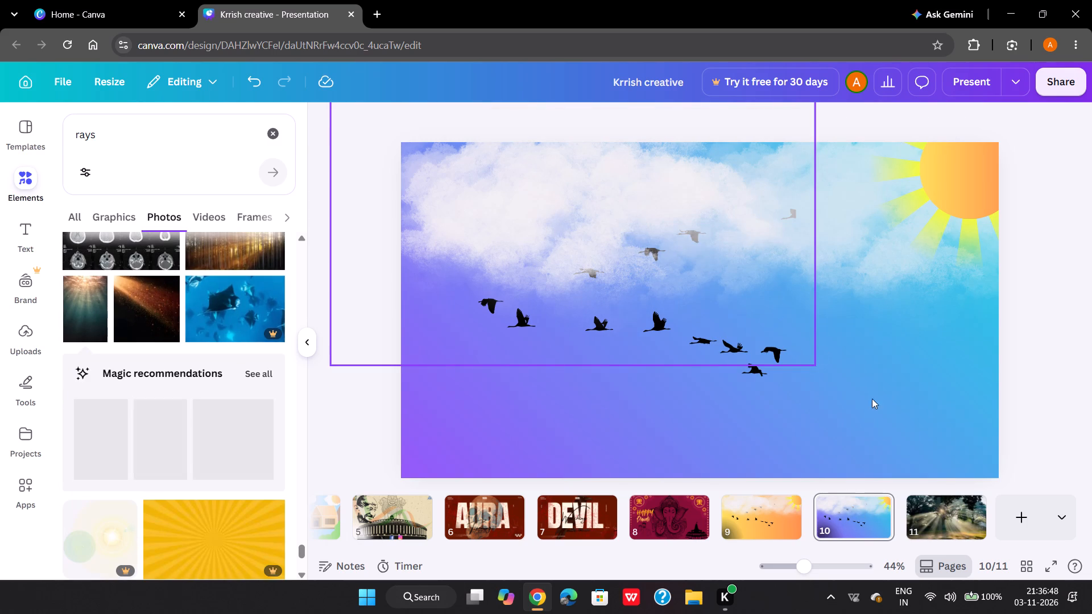
Go to page 11 and select its full-page photo of sun rays through the trees.
{"action": "left_click", "coordinate": [950, 514]}
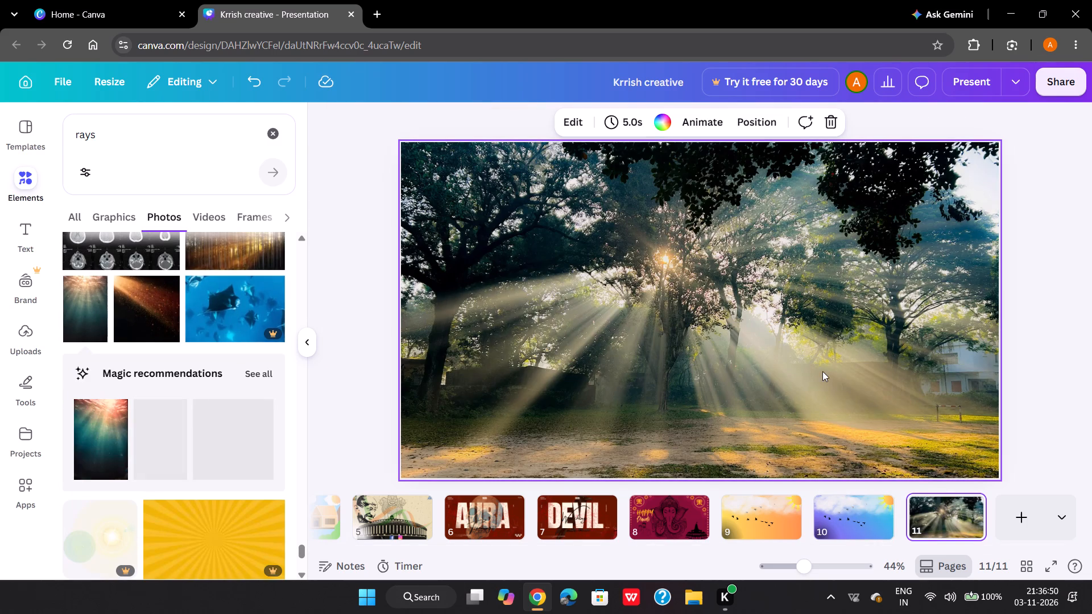
{"action": "left_click", "coordinate": [676, 279]}
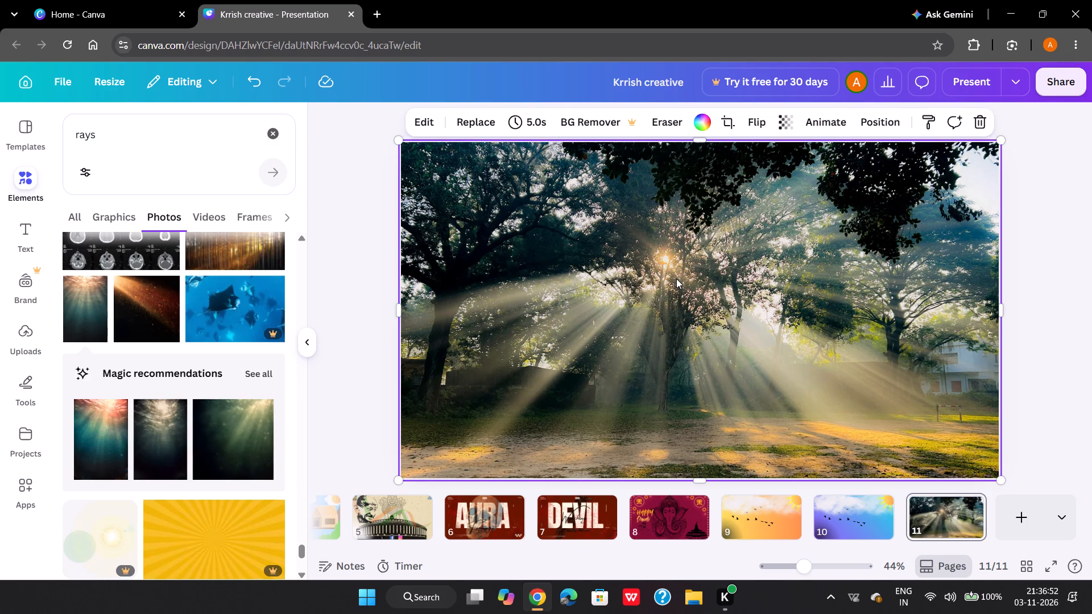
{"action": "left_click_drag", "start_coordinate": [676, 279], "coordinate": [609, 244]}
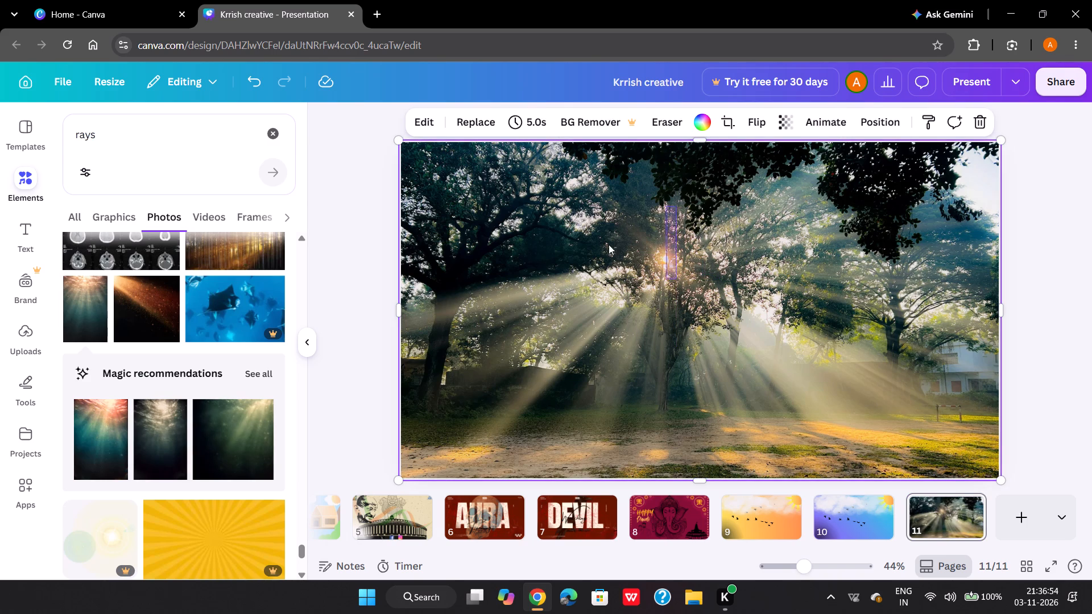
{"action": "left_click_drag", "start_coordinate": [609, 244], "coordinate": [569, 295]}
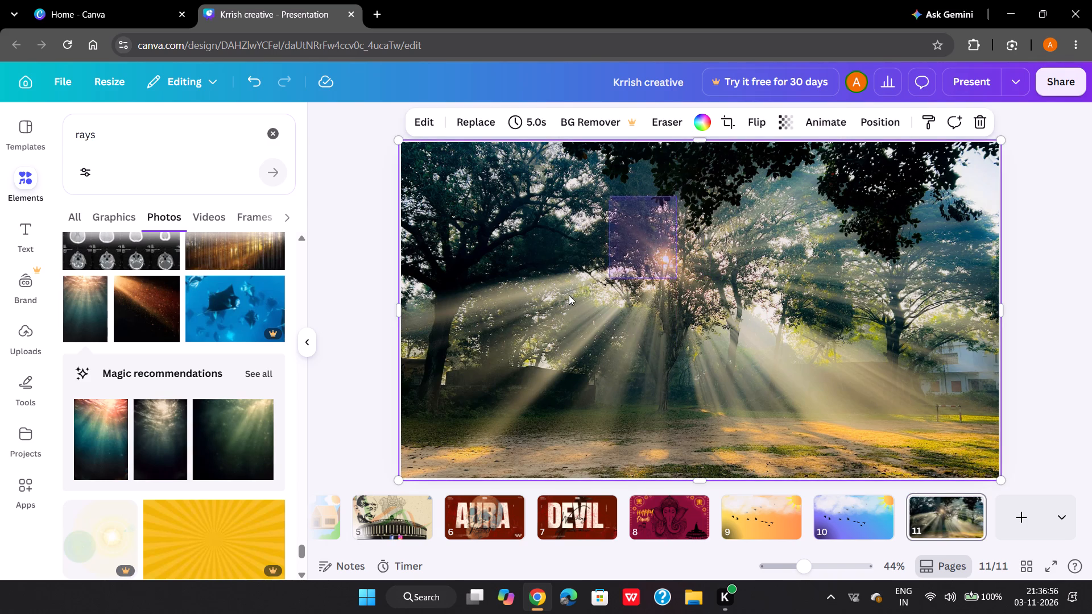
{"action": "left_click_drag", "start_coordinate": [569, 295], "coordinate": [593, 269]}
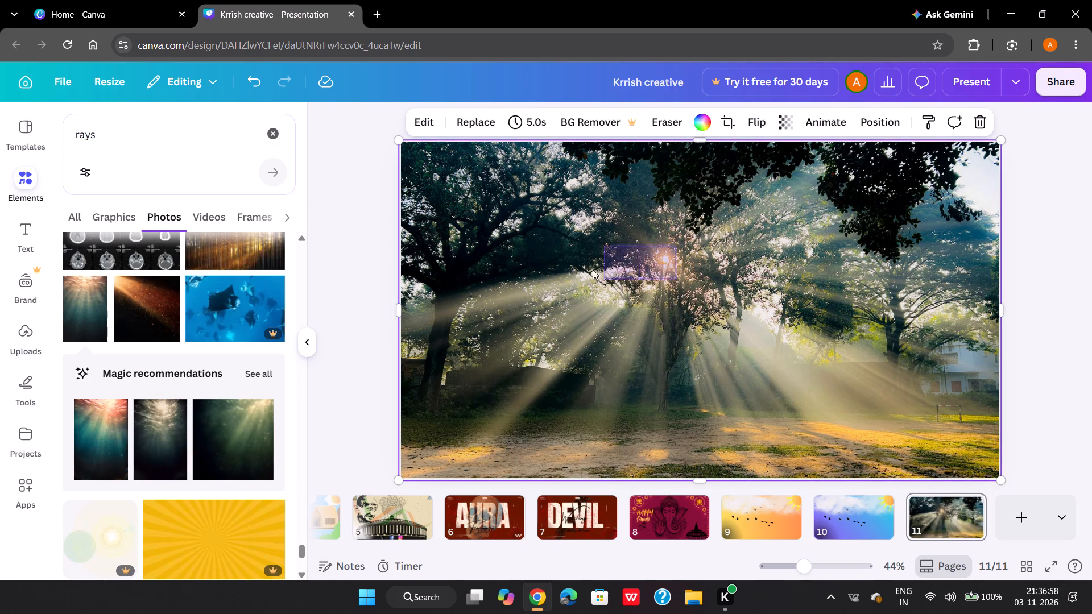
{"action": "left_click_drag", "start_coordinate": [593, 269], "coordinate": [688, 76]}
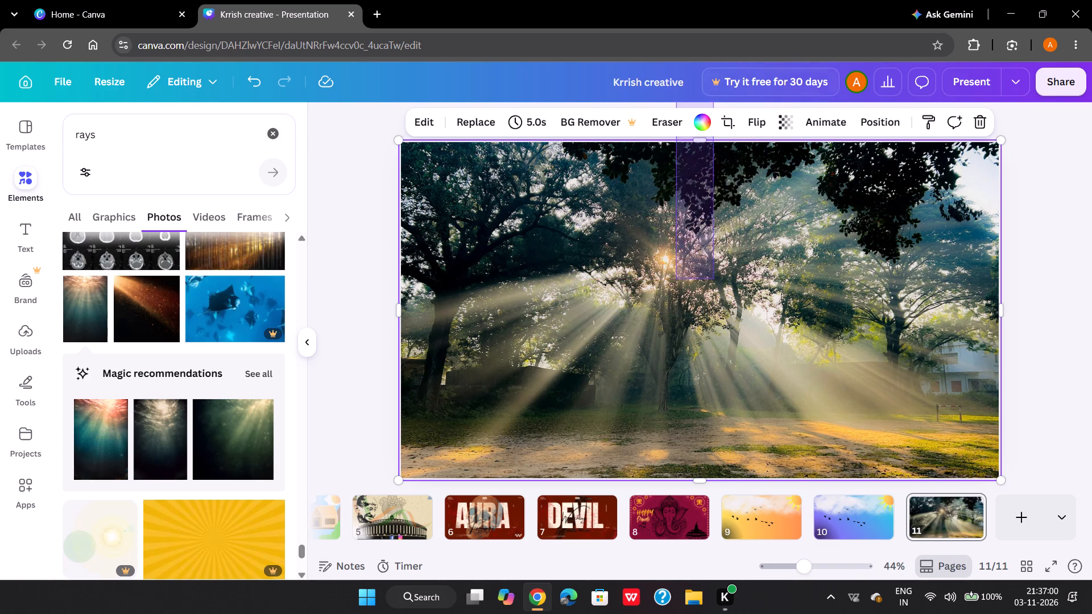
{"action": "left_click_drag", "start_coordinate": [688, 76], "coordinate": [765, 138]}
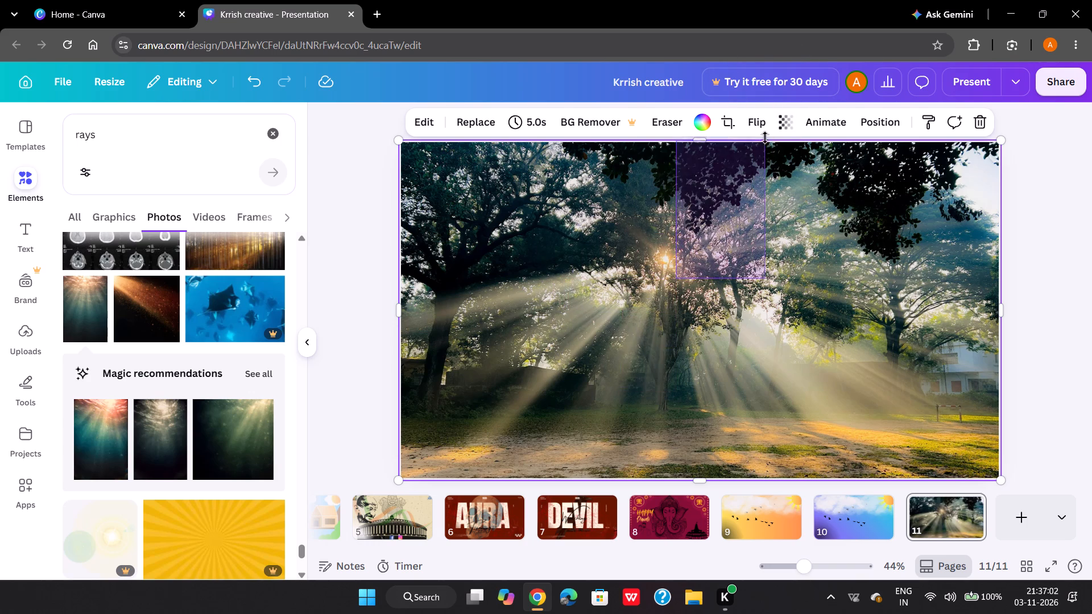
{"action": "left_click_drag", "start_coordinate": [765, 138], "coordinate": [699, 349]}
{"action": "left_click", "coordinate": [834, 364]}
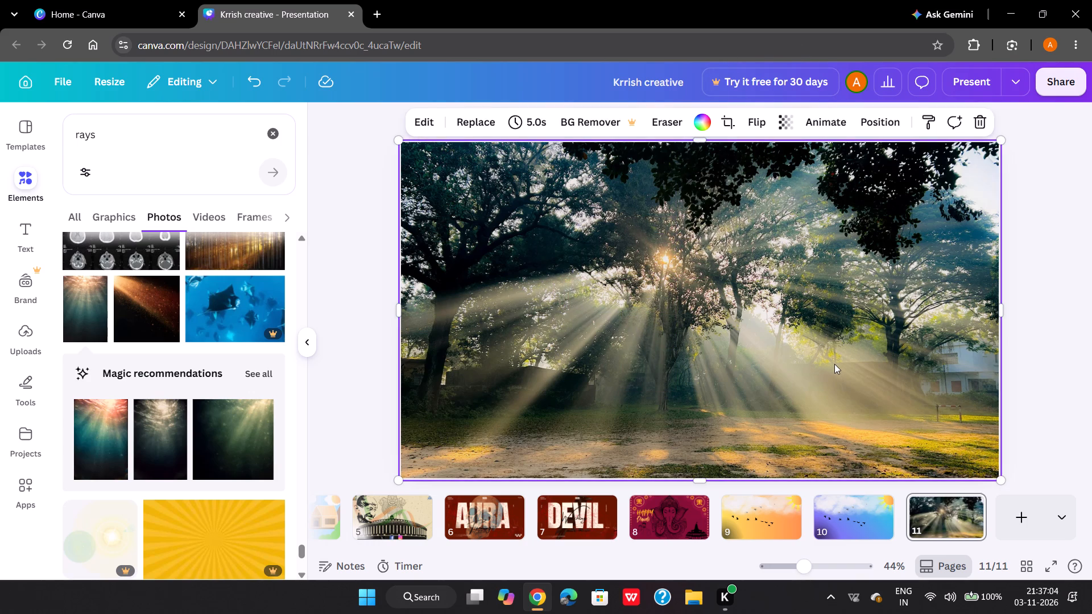
Deselect the page 11 photo and look through the "rays" photo results for another light-ray image, returning to the first results.
{"action": "left_click", "coordinate": [1063, 276]}
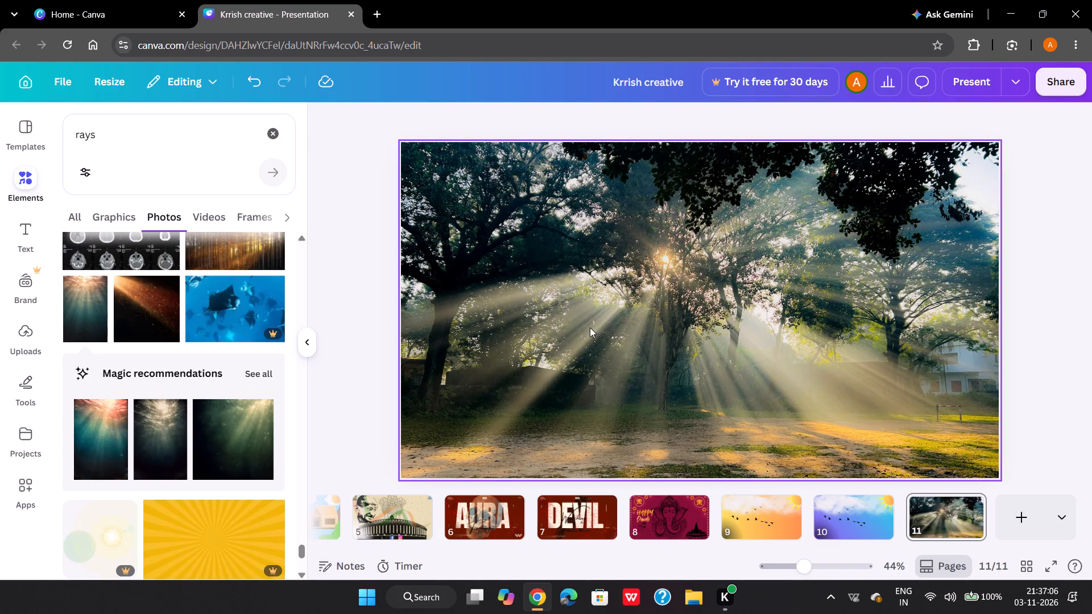
{"action": "scroll", "coordinate": [213, 406], "scroll_direction": "down", "scroll_amount": 2}
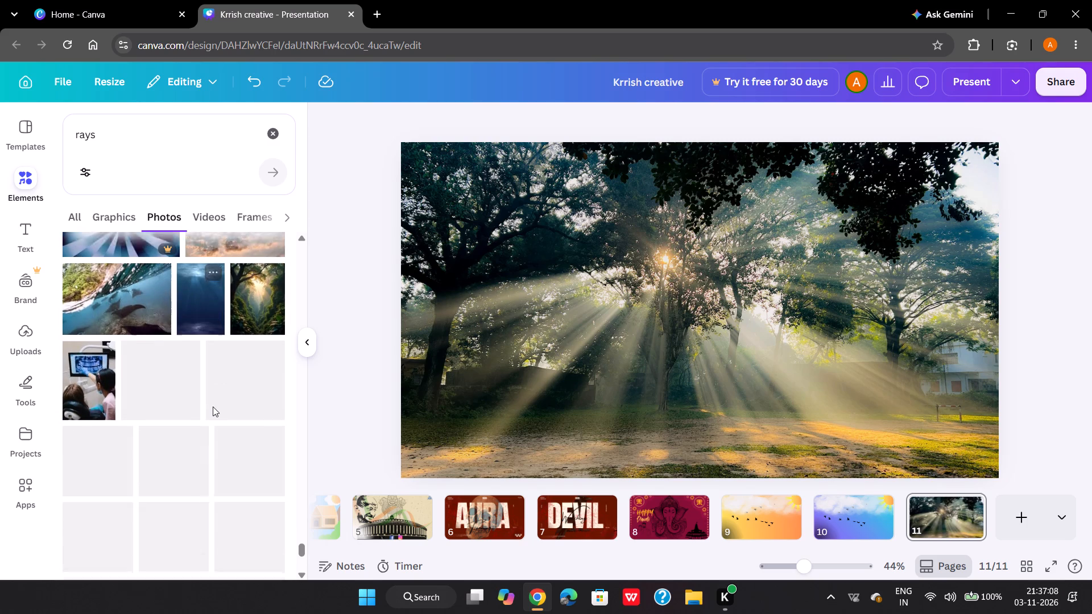
{"action": "scroll", "coordinate": [213, 406], "scroll_direction": "down", "scroll_amount": 2}
{"action": "scroll", "coordinate": [213, 406], "scroll_direction": "up", "scroll_amount": 2}
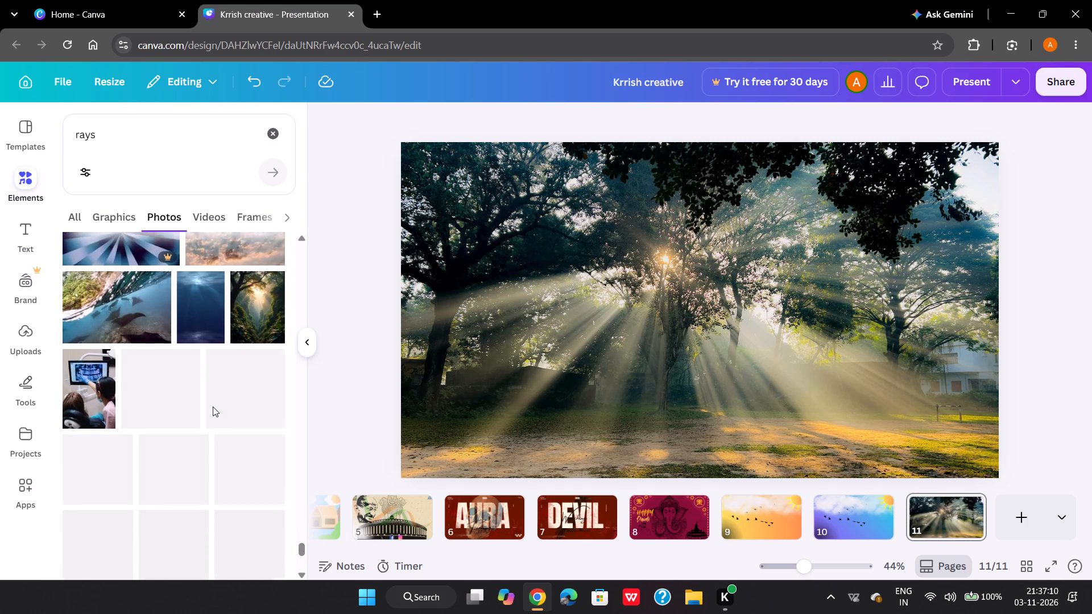
{"action": "scroll", "coordinate": [213, 406], "scroll_direction": "up", "scroll_amount": 1}
{"action": "scroll", "coordinate": [213, 406], "scroll_direction": "right", "scroll_amount": 1}
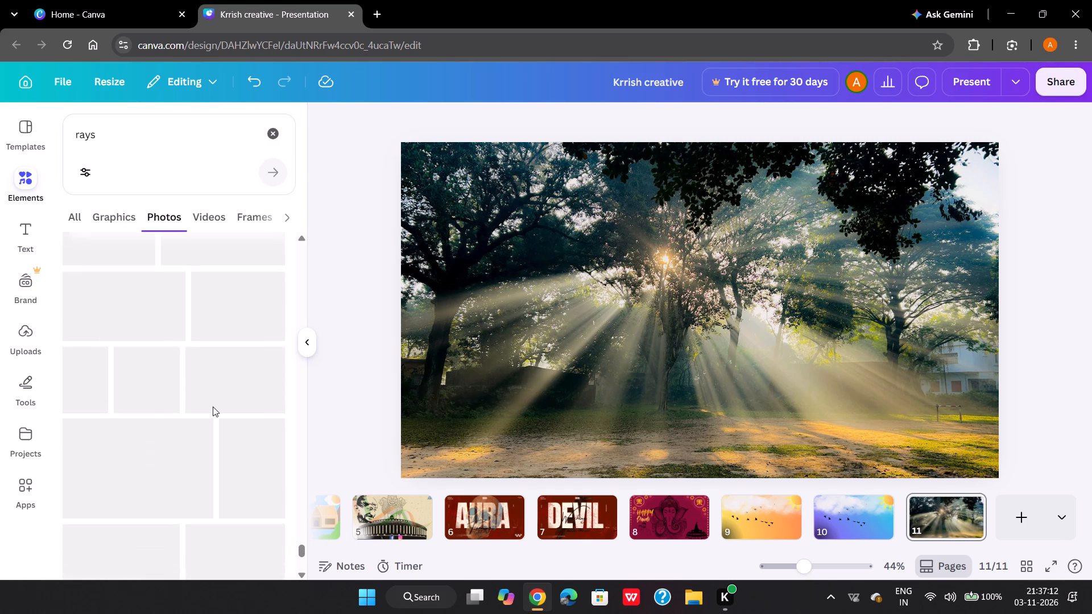
{"action": "scroll", "coordinate": [213, 406], "scroll_direction": "down", "scroll_amount": 9}
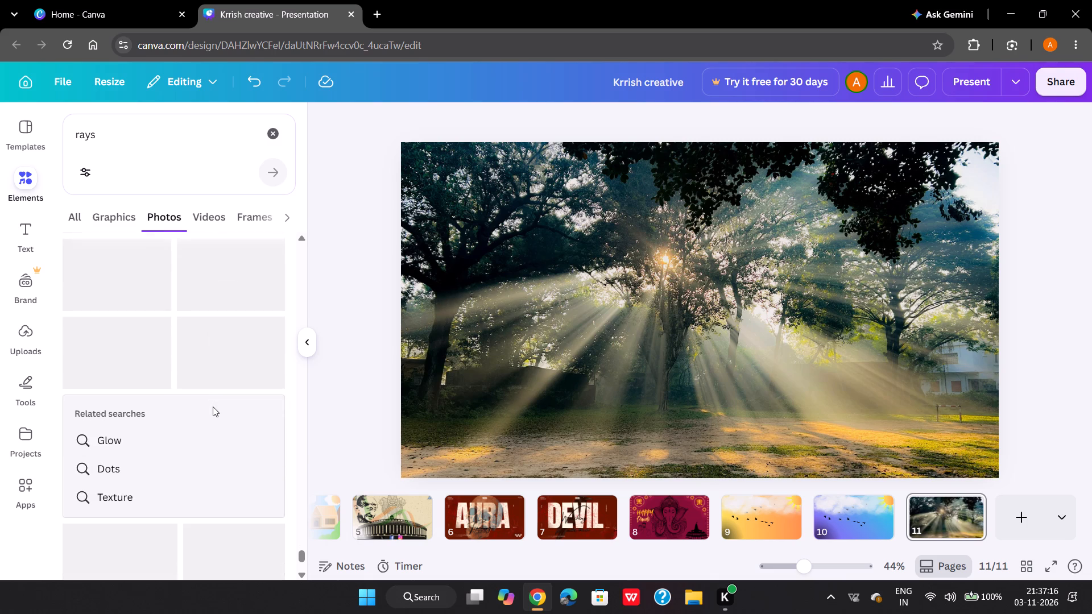
{"action": "scroll", "coordinate": [213, 406], "scroll_direction": "down", "scroll_amount": 5}
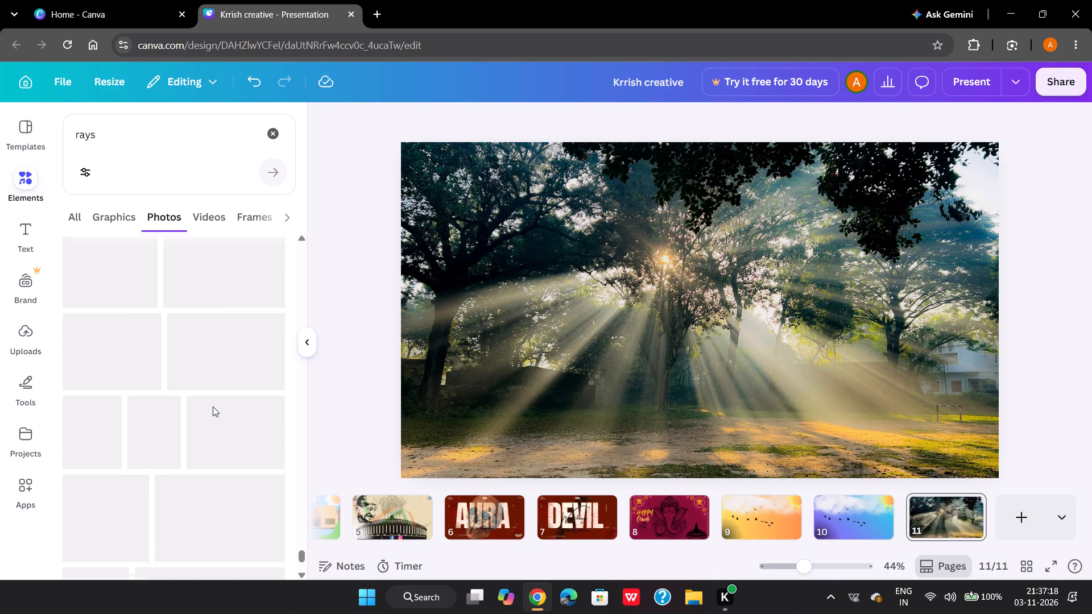
{"action": "scroll", "coordinate": [213, 406], "scroll_direction": "down", "scroll_amount": 10}
{"action": "scroll", "coordinate": [213, 406], "scroll_direction": "up", "scroll_amount": 14}
{"action": "scroll", "coordinate": [213, 406], "scroll_direction": "up", "scroll_amount": 15}
{"action": "scroll", "coordinate": [213, 406], "scroll_direction": "up", "scroll_amount": 7}
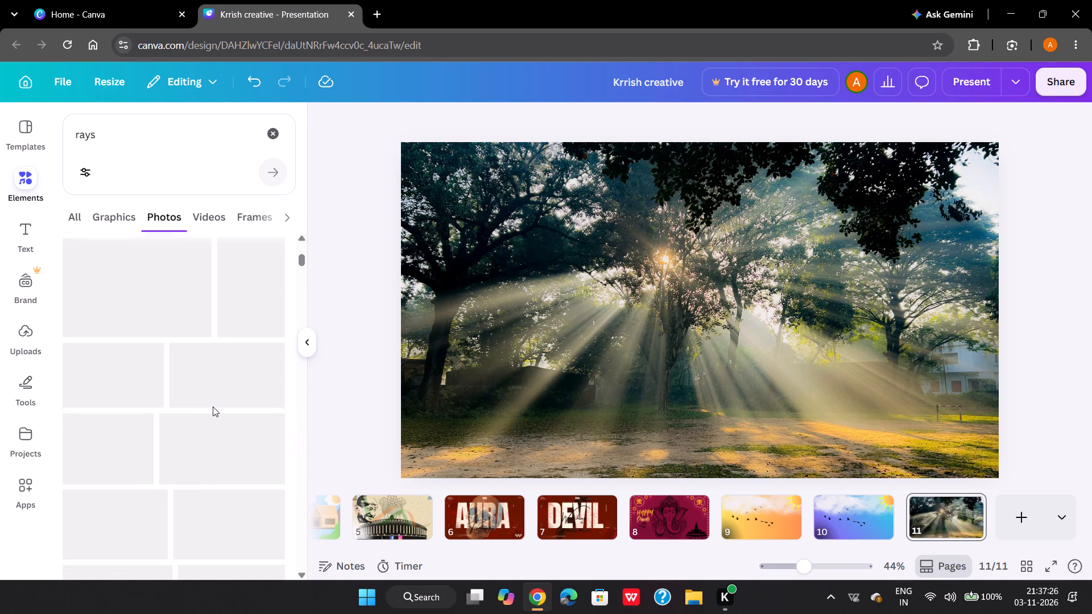
{"action": "scroll", "coordinate": [213, 406], "scroll_direction": "up", "scroll_amount": 11}
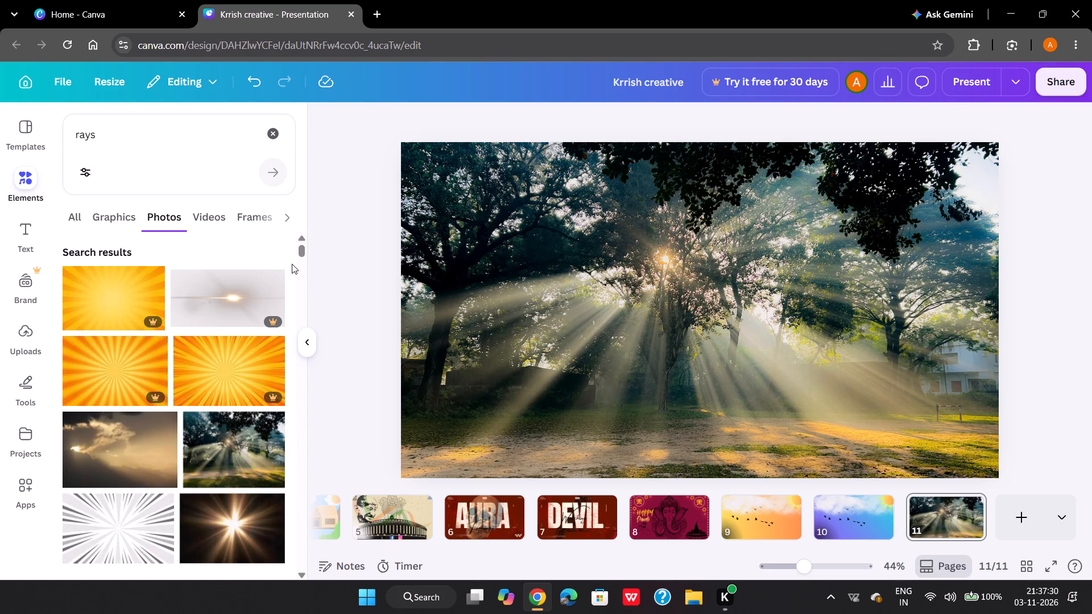
{"action": "scroll", "coordinate": [292, 264], "scroll_direction": "down", "scroll_amount": 8}
{"action": "scroll", "coordinate": [292, 264], "scroll_direction": "up", "scroll_amount": 2}
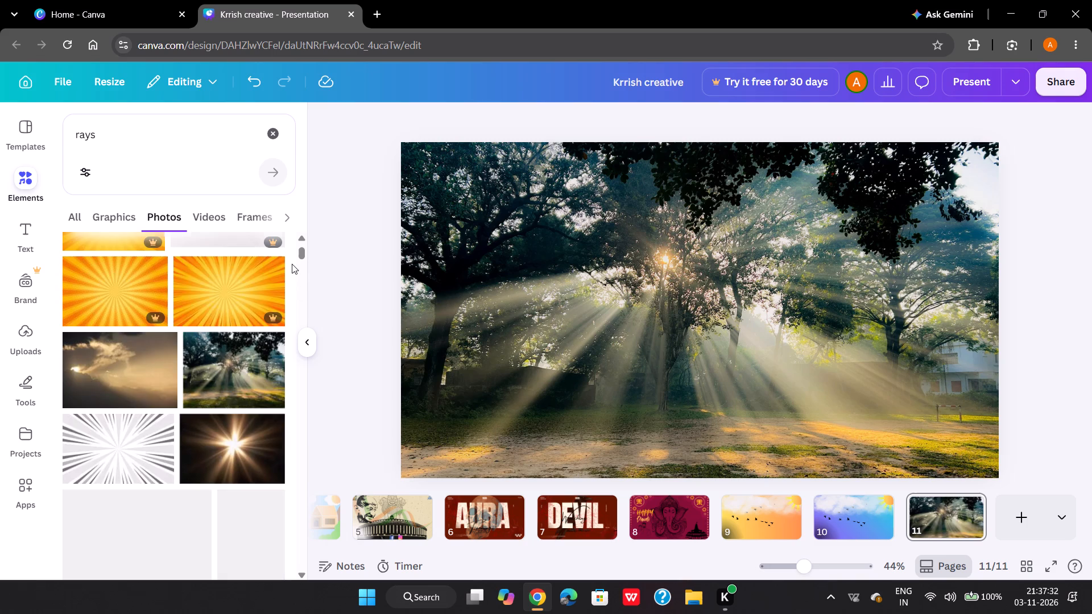
{"action": "scroll", "coordinate": [292, 264], "scroll_direction": "up", "scroll_amount": 9}
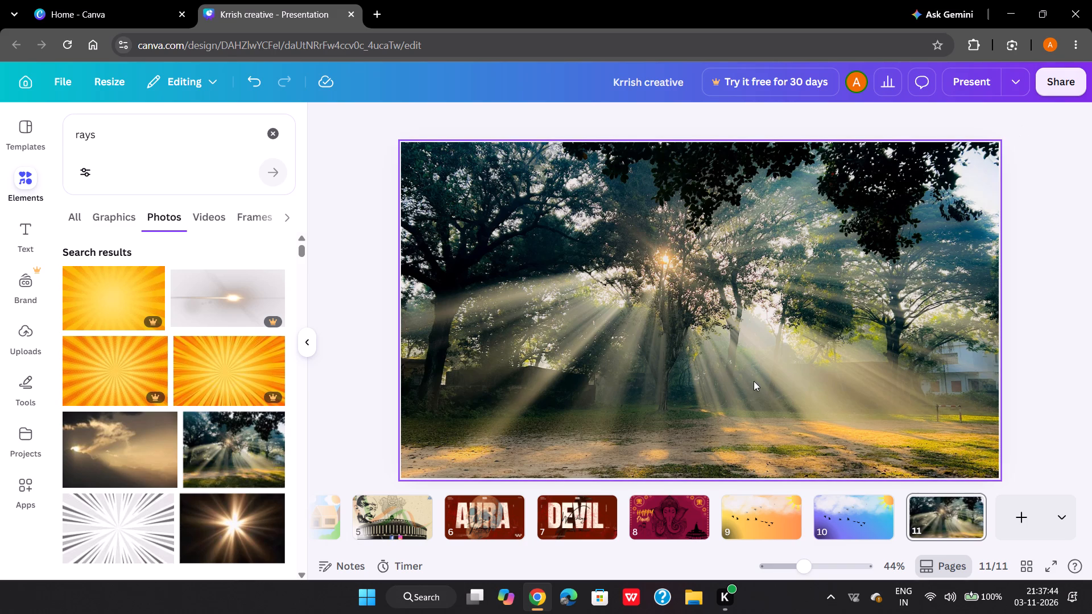
Review the presentation's pages one after another, from page 1 through page 11.
{"action": "scroll", "coordinate": [456, 520], "scroll_direction": "right", "scroll_amount": 4}
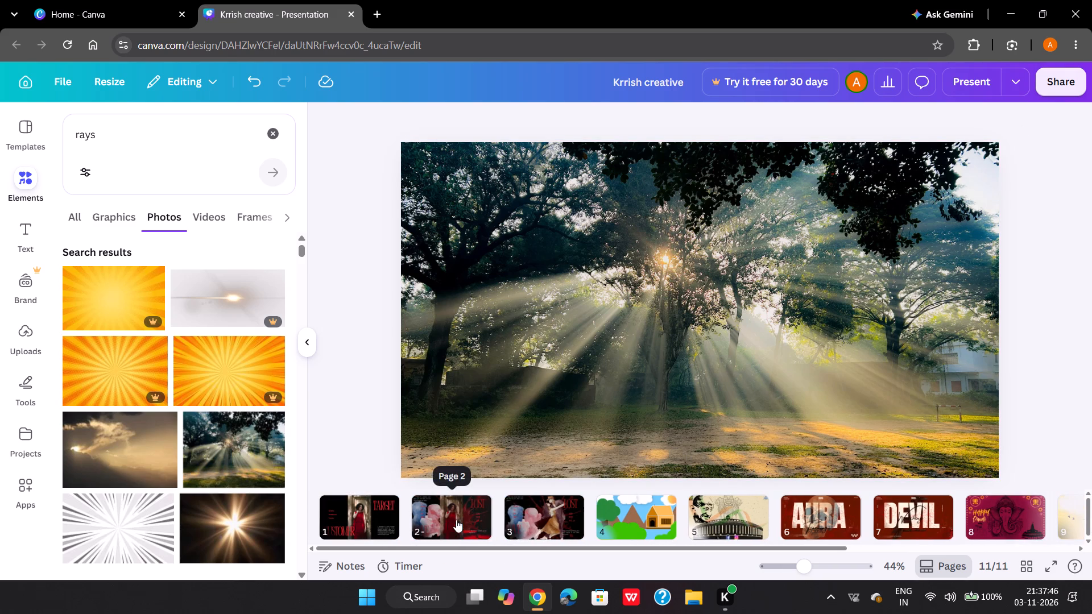
{"action": "left_click", "coordinate": [373, 524]}
{"action": "left_click", "coordinate": [421, 524]}
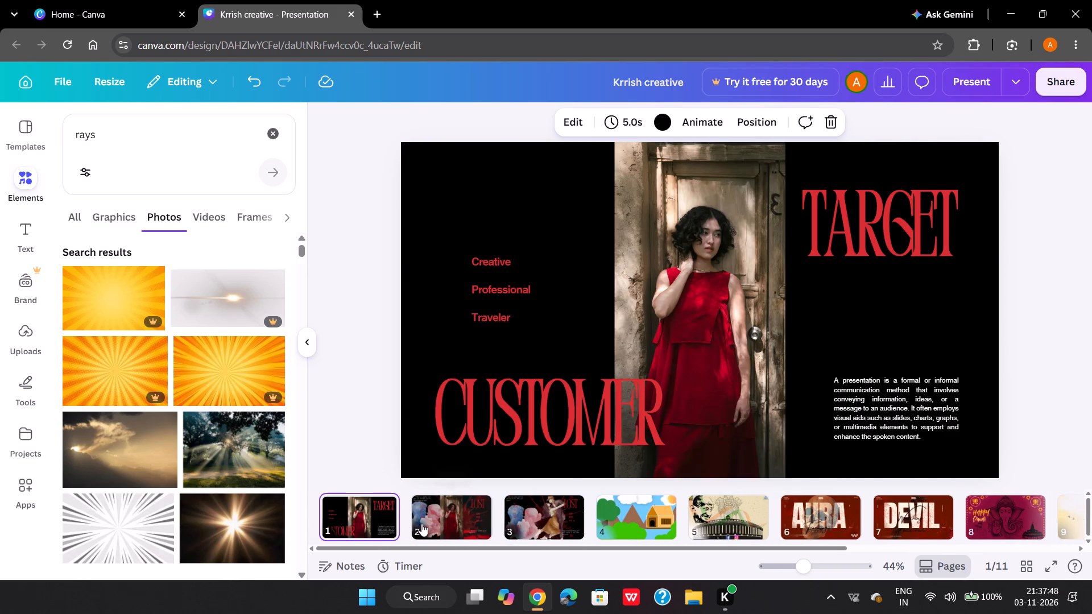
{"action": "left_click", "coordinate": [509, 515]}
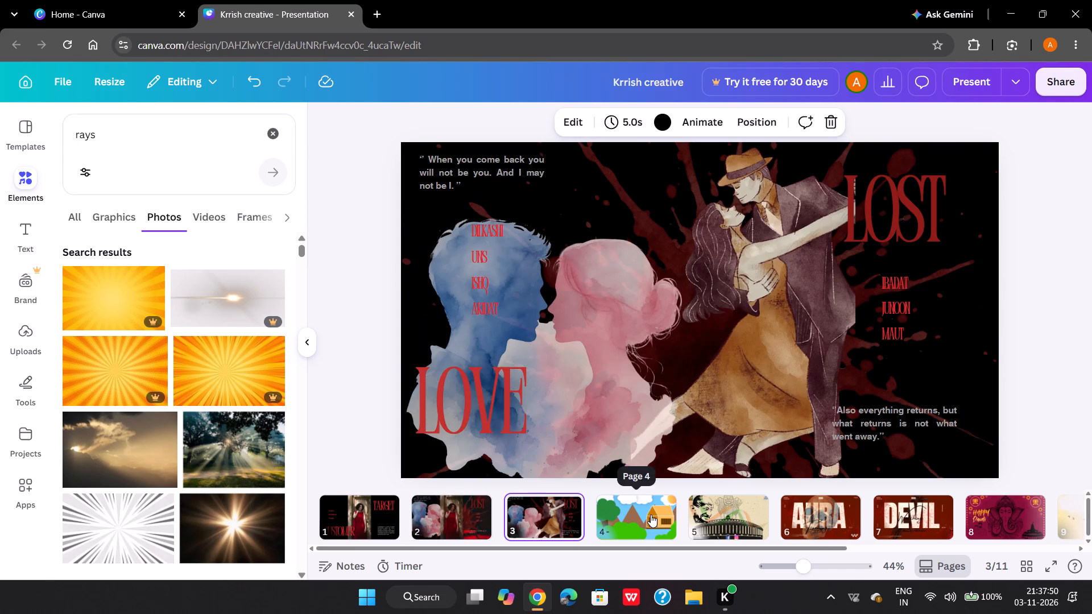
{"action": "left_click", "coordinate": [651, 515]}
{"action": "left_click", "coordinate": [714, 507]}
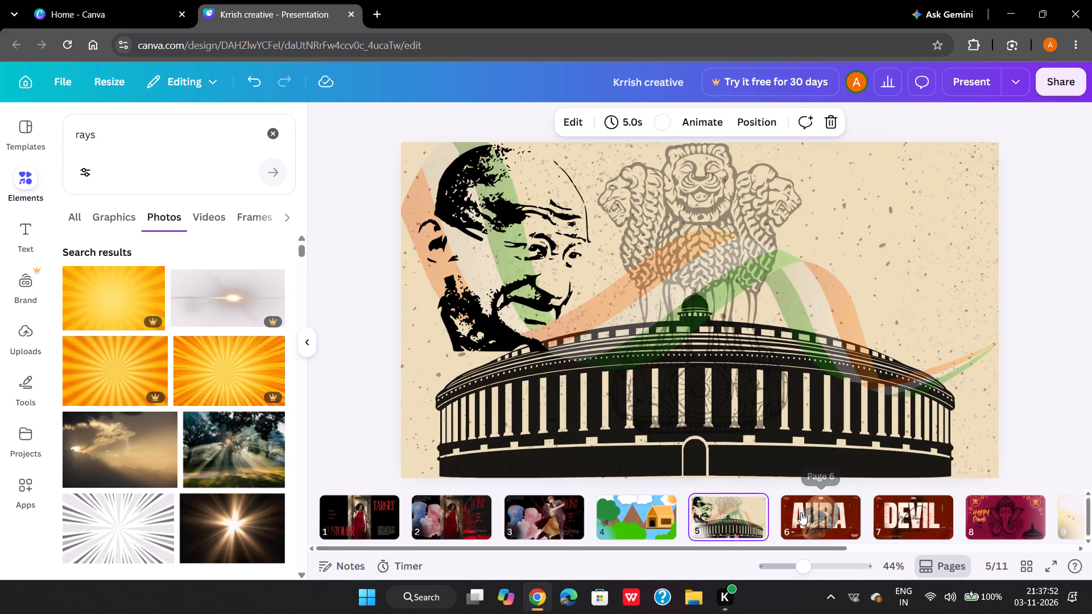
{"action": "left_click", "coordinate": [801, 512]}
{"action": "left_click", "coordinate": [902, 520]}
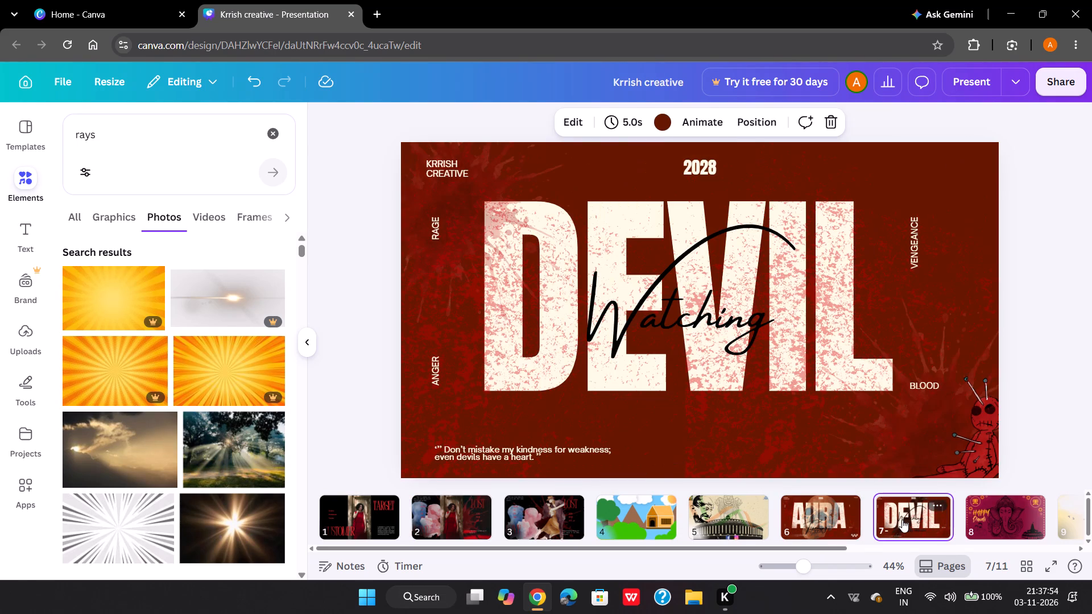
{"action": "left_click", "coordinate": [987, 520]}
{"action": "left_click", "coordinate": [1068, 512]}
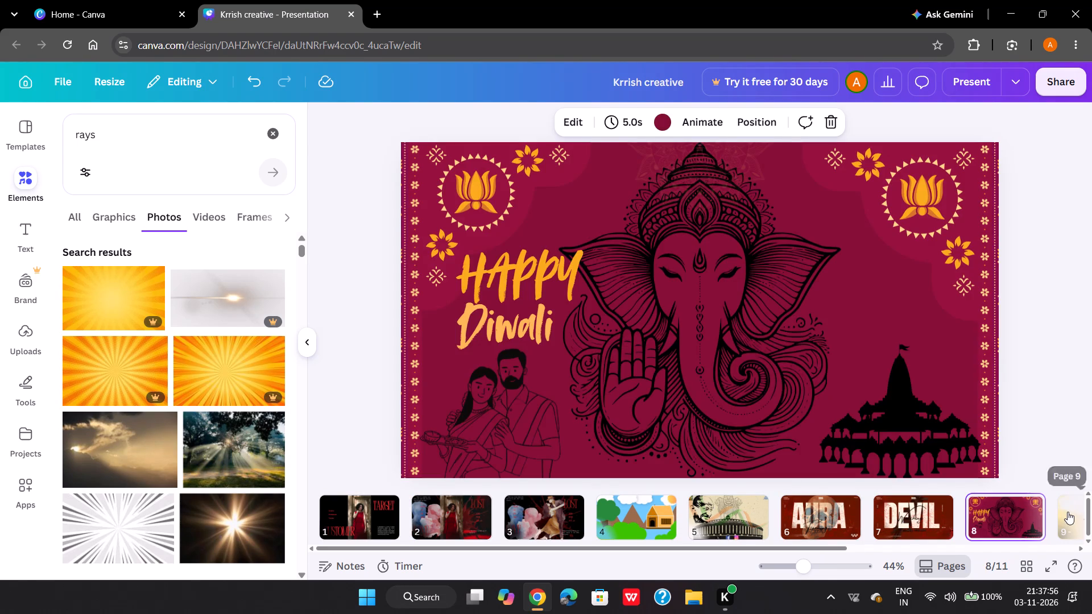
{"action": "scroll", "coordinate": [1048, 503], "scroll_direction": "left", "scroll_amount": 5}
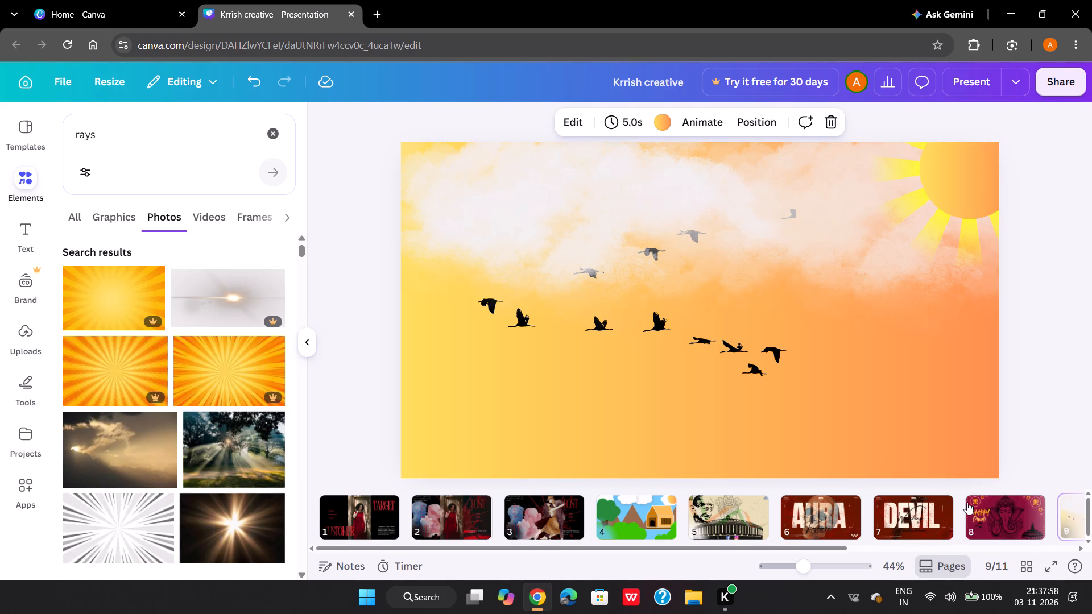
{"action": "scroll", "coordinate": [985, 516], "scroll_direction": "left", "scroll_amount": 4}
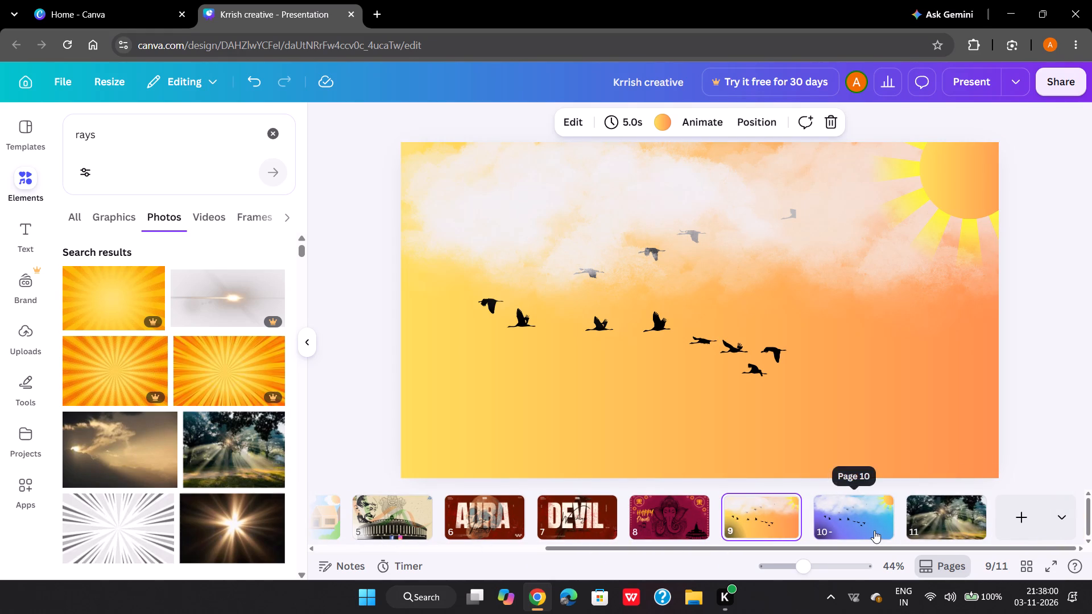
{"action": "left_click", "coordinate": [874, 530]}
{"action": "left_click", "coordinate": [917, 528]}
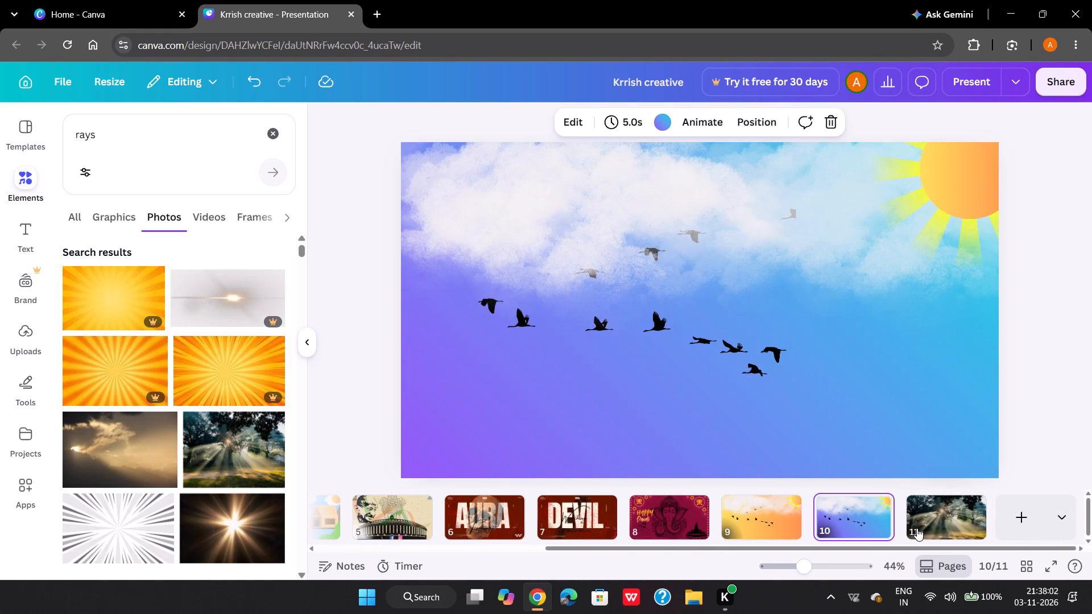